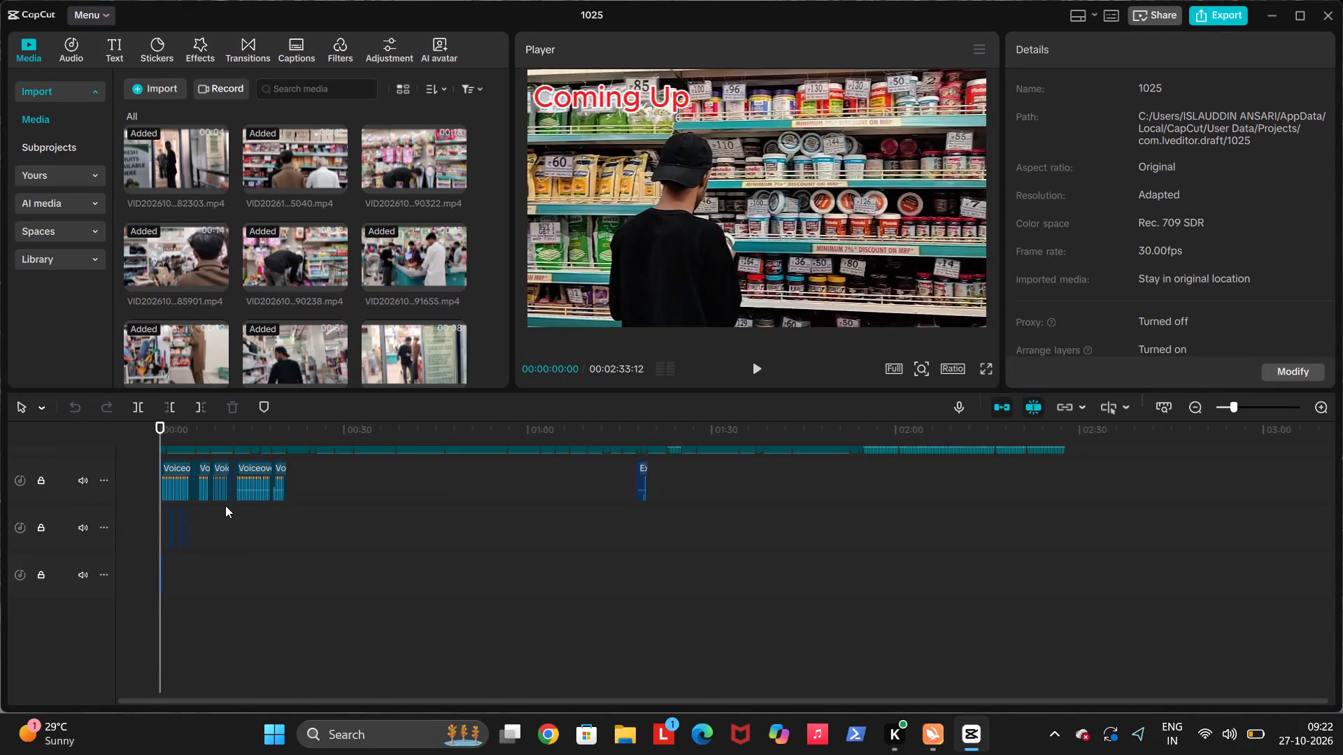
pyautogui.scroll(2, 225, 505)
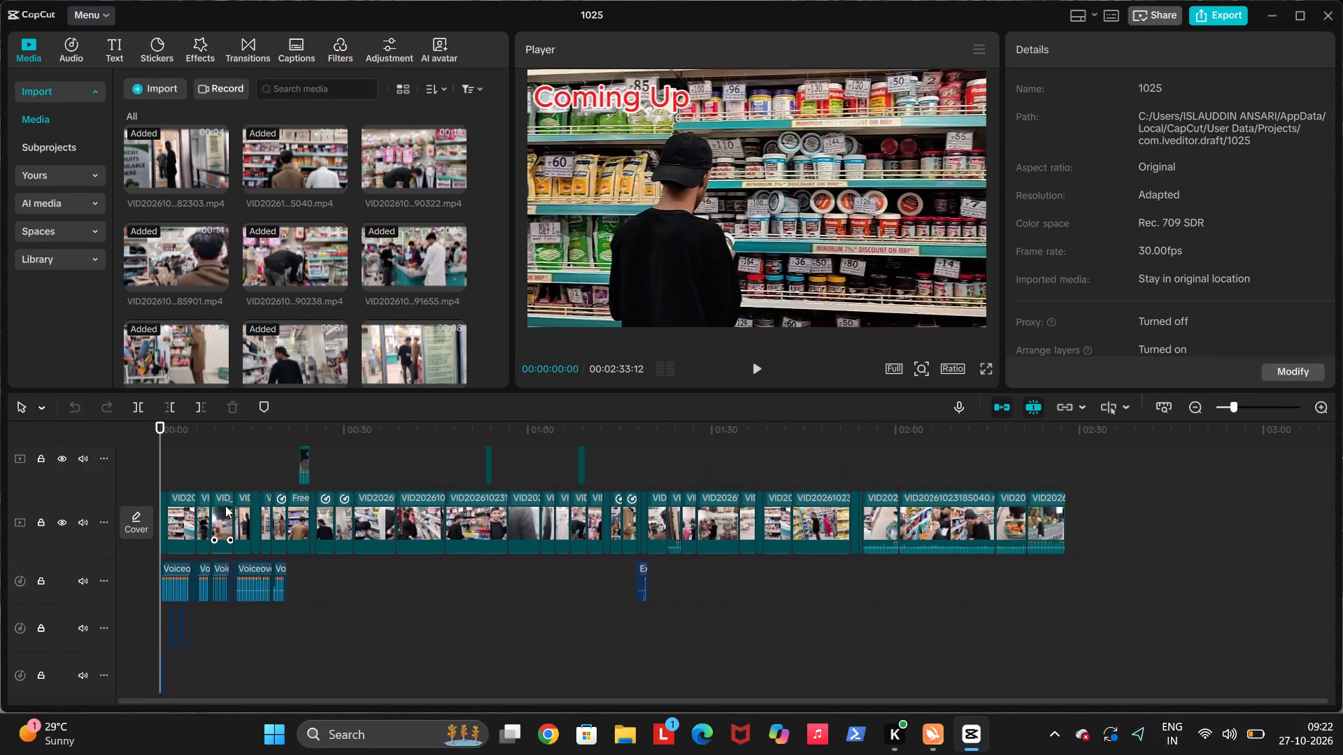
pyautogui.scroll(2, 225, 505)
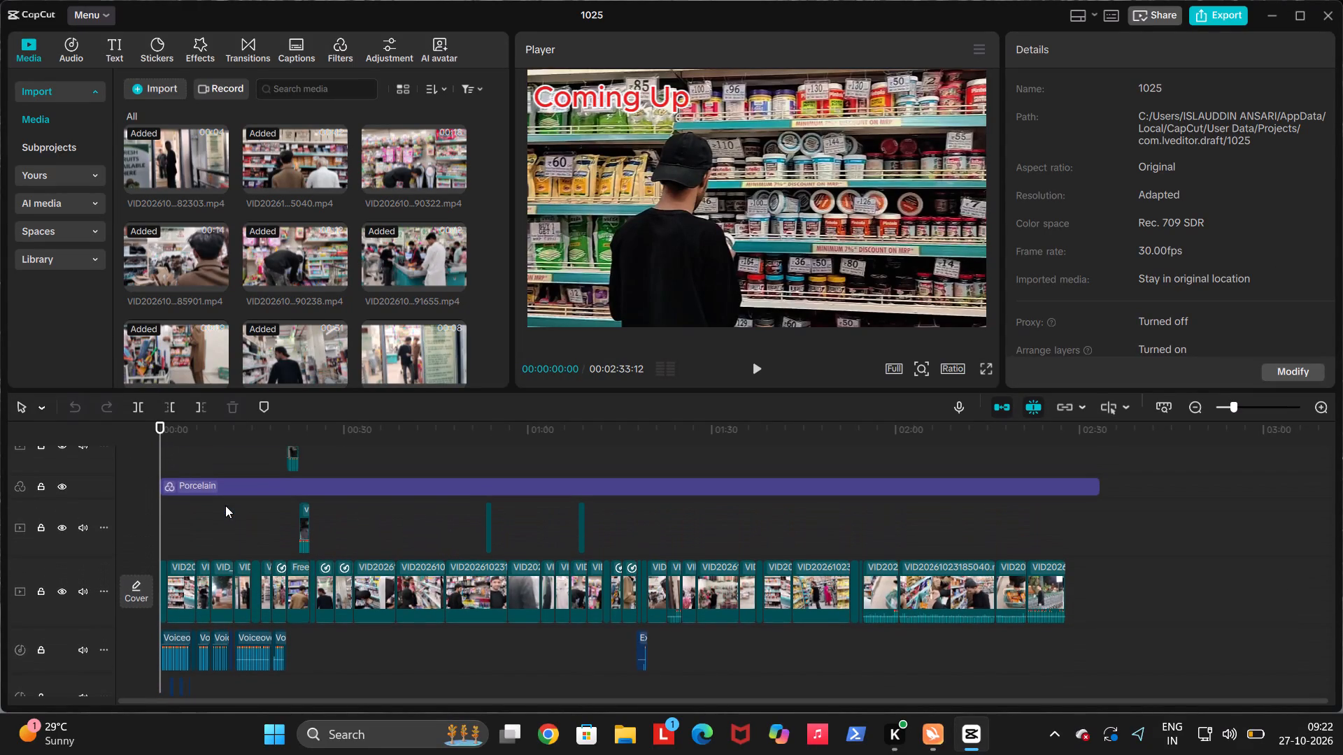
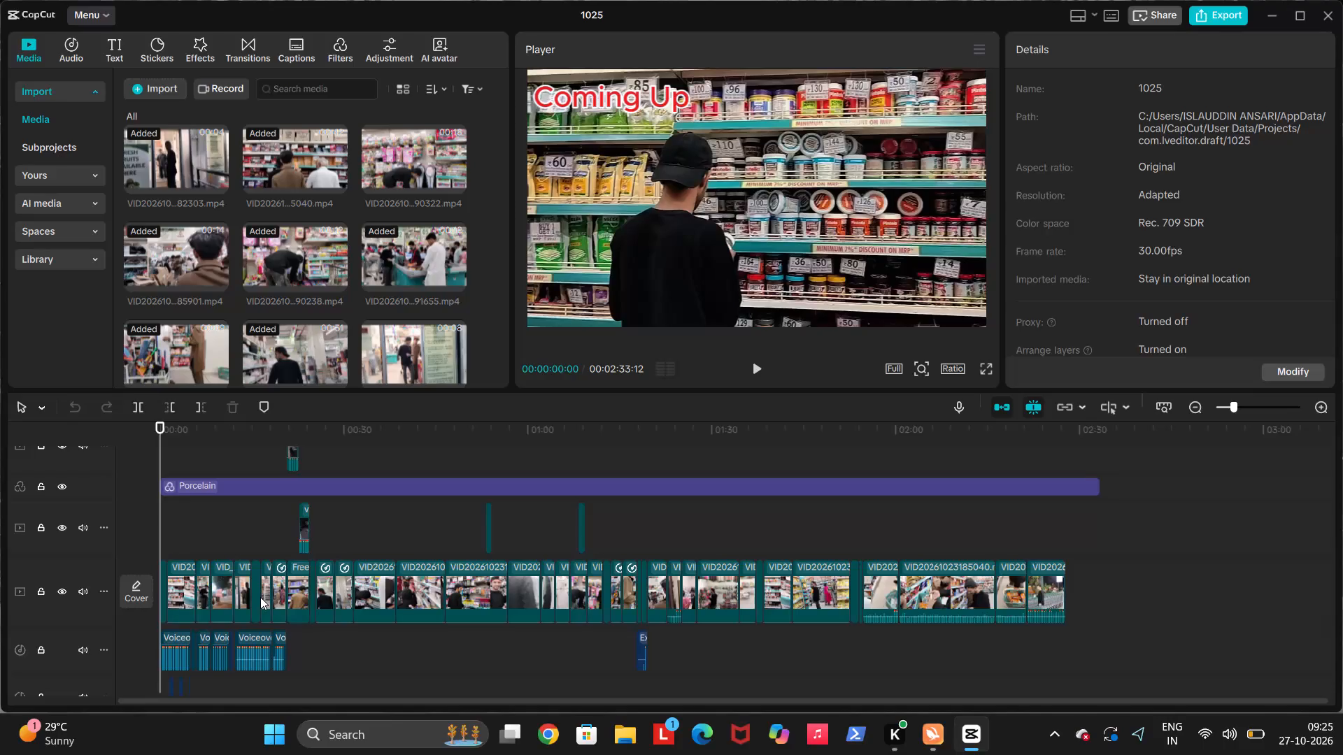
# Play the opening of the video and return the playhead to the presenter's outdoor shot at about 00:00:08.
pyautogui.press('space')
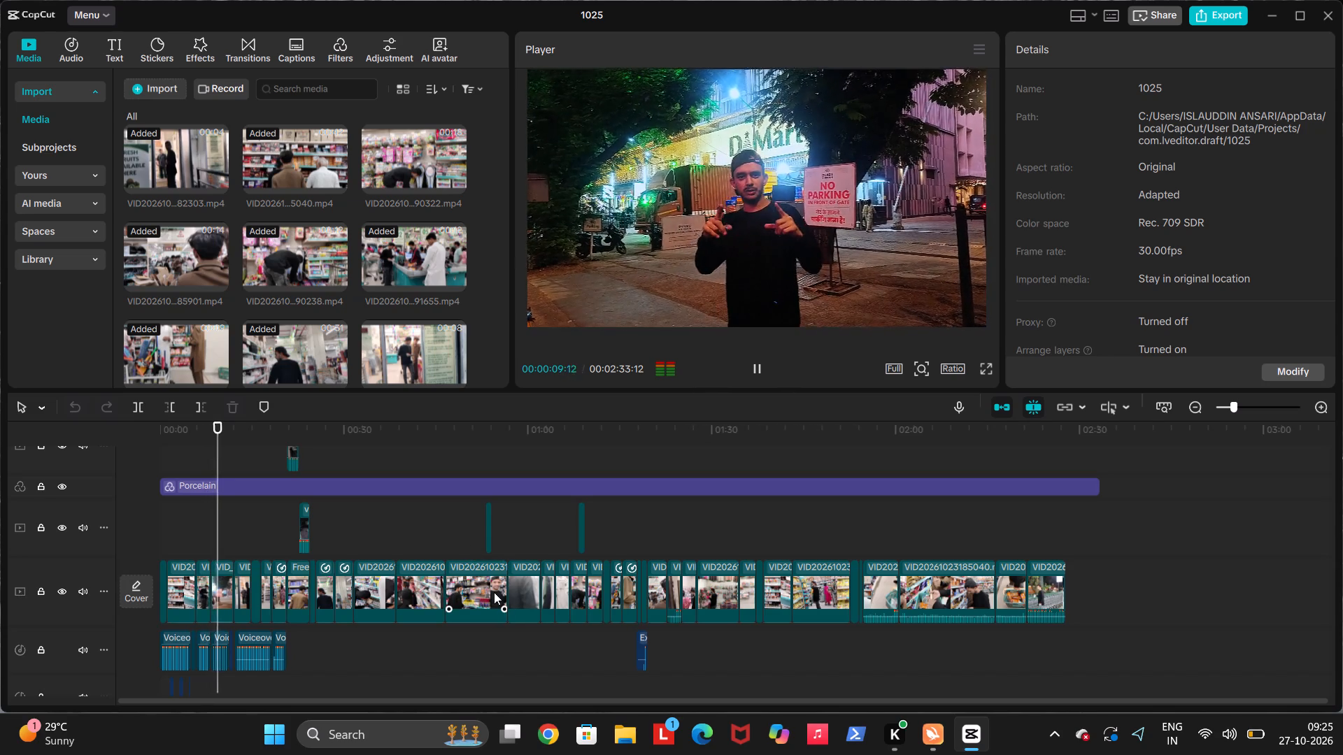
pyautogui.click(219, 533)
pyautogui.click(214, 532)
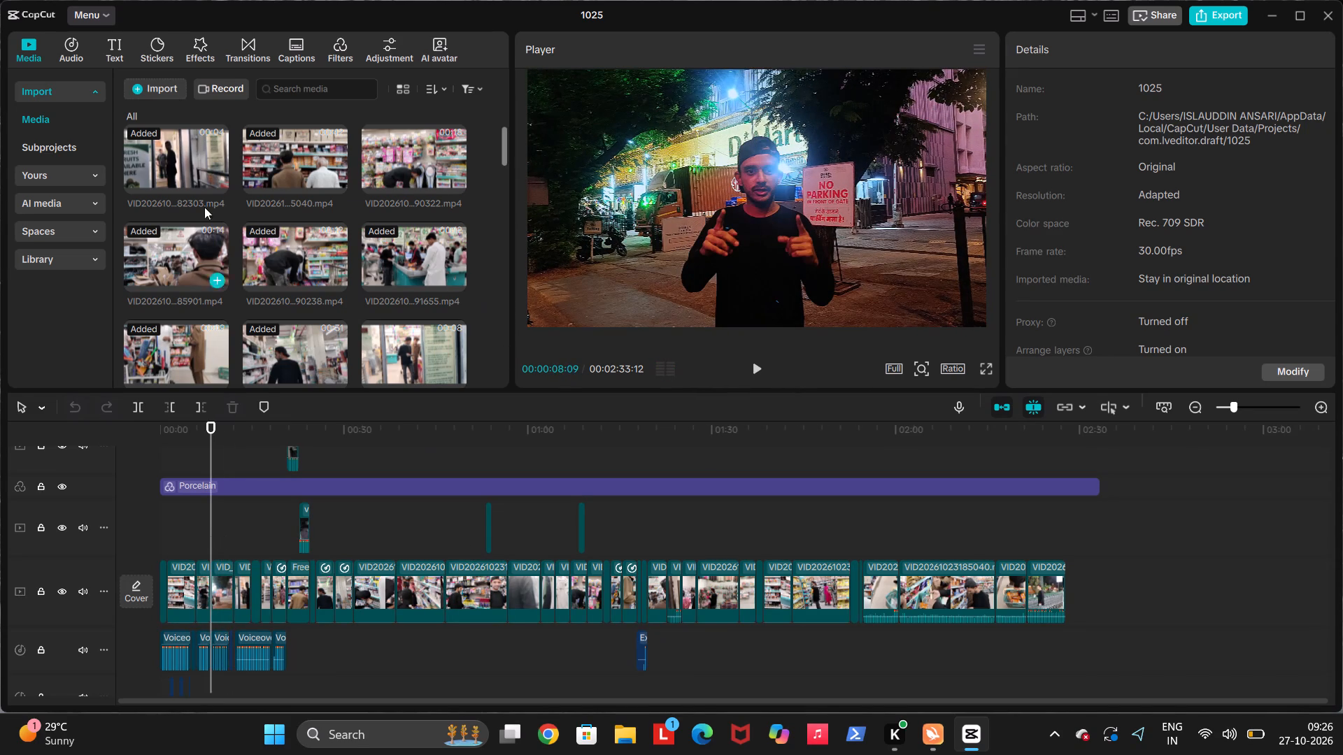
# Browse the video effect categories and open the Light category.
pyautogui.click(198, 52)
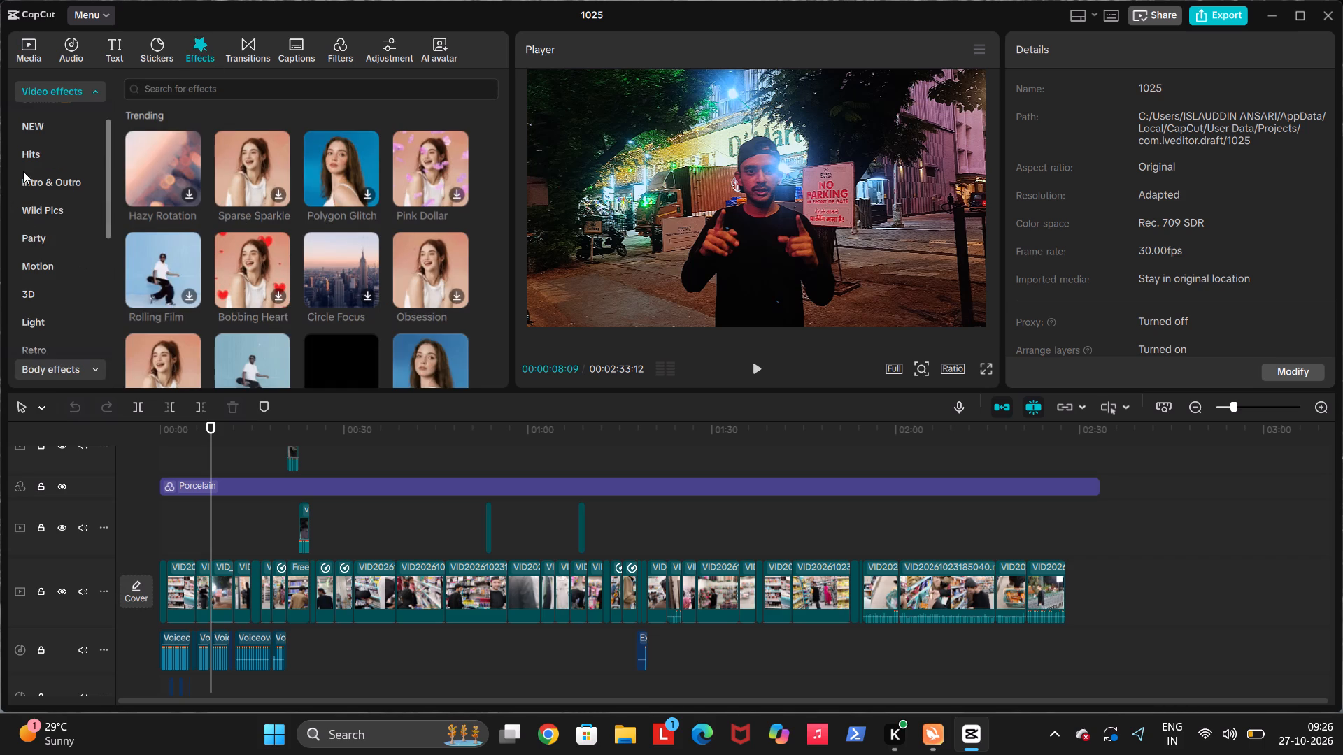
pyautogui.scroll(-1, 38, 173)
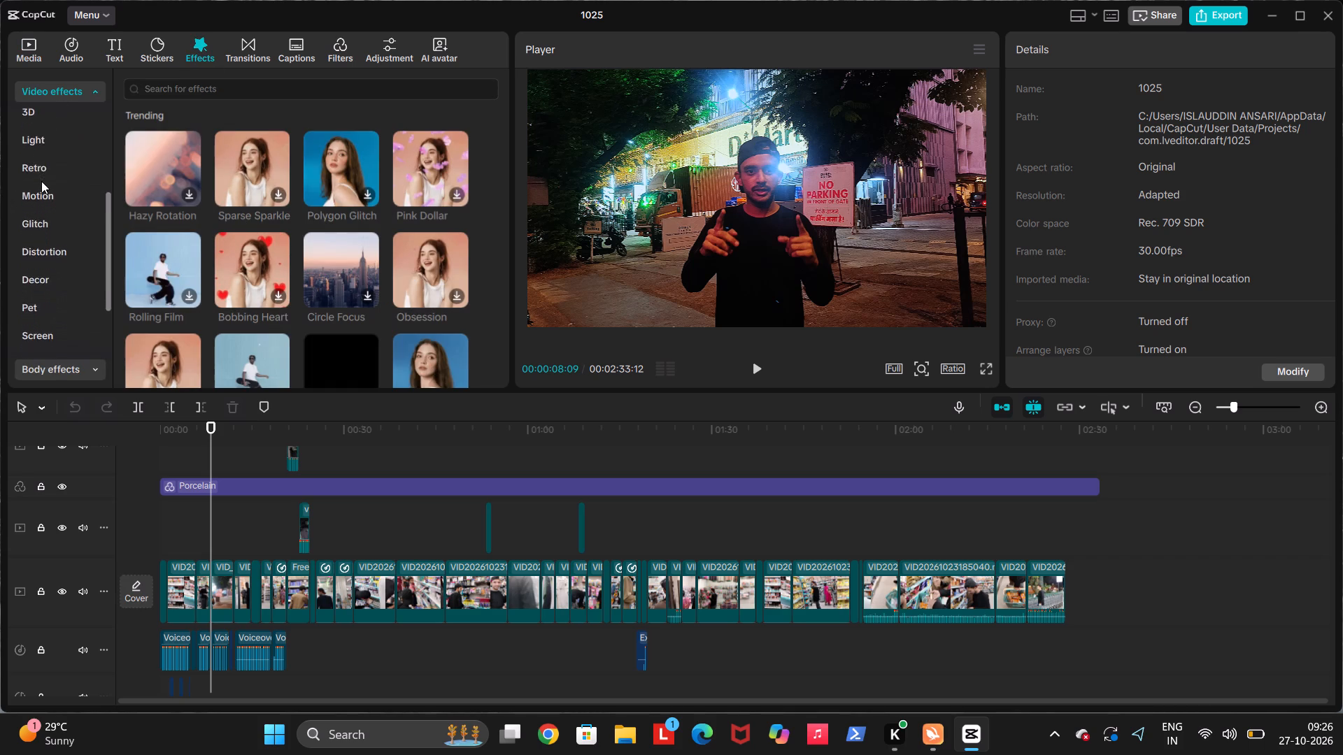
pyautogui.scroll(-1, 41, 181)
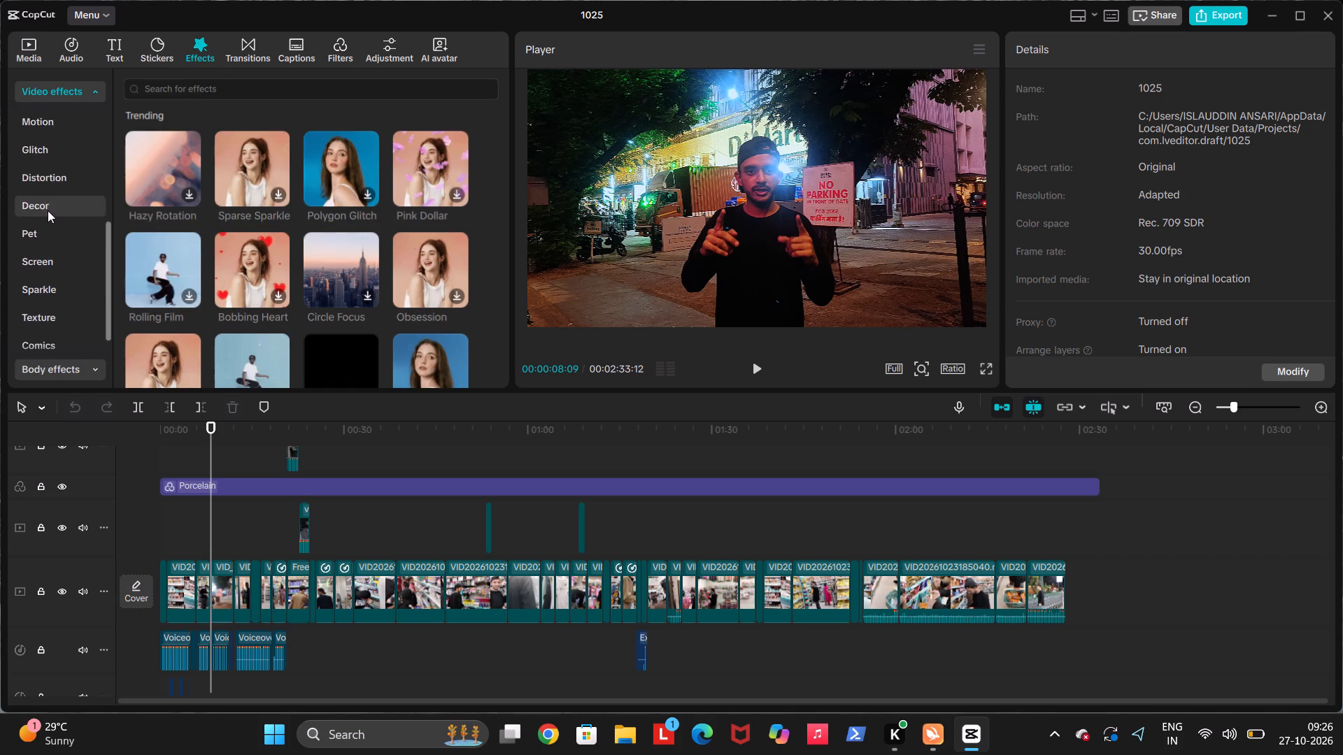
pyautogui.scroll(-1, 48, 210)
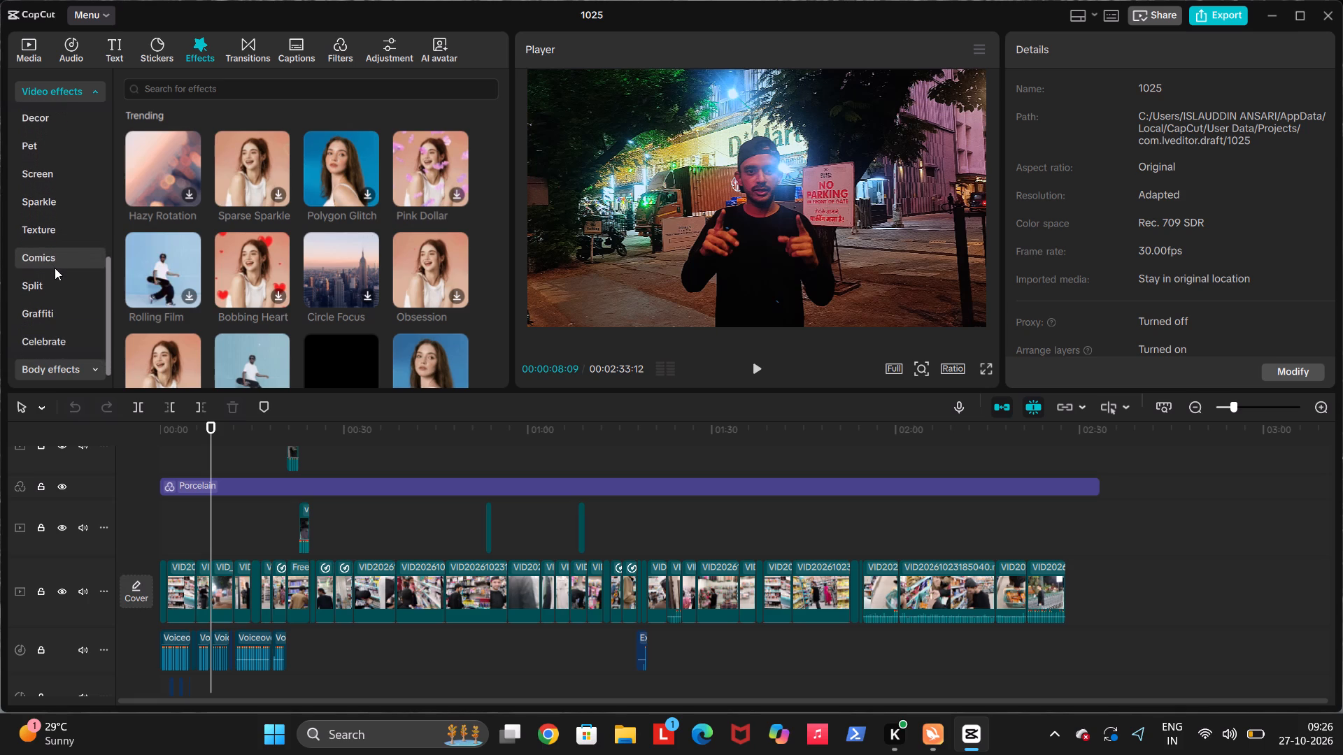
pyautogui.scroll(-1, 55, 268)
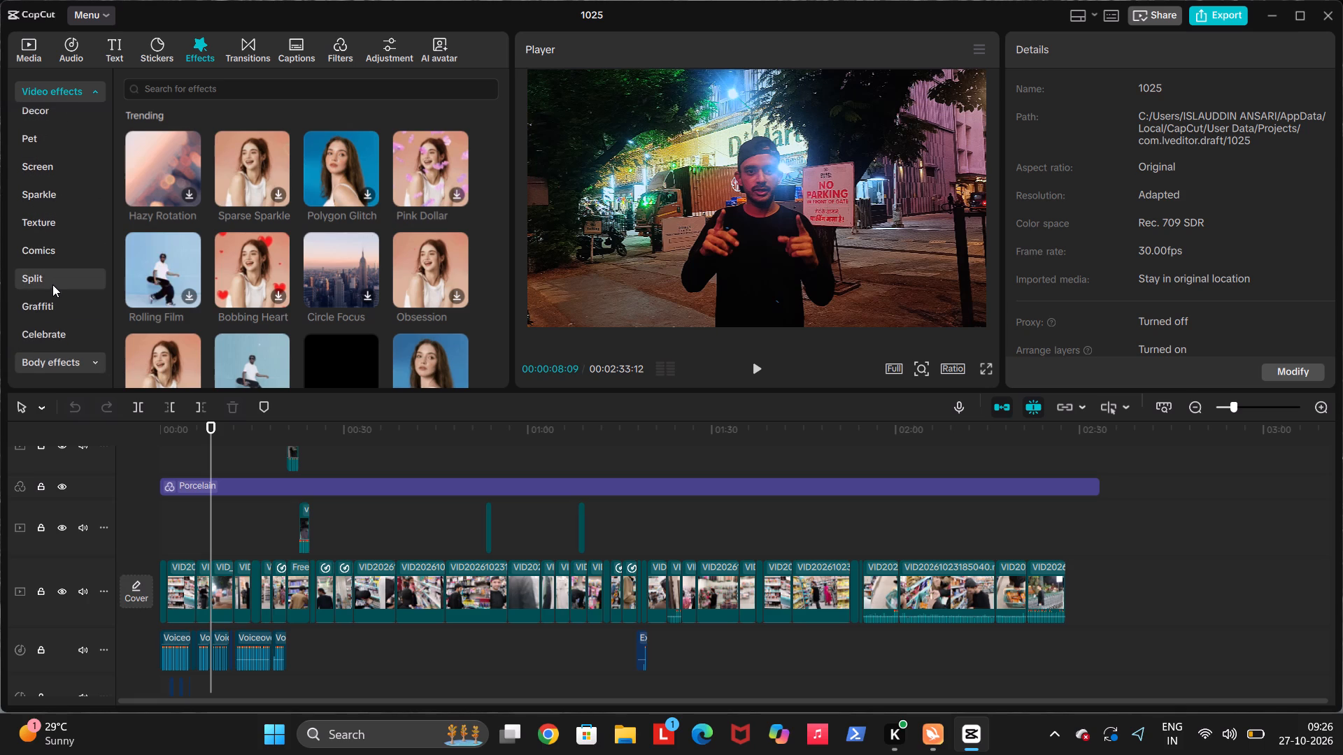
pyautogui.scroll(-1, 54, 303)
pyautogui.scroll(1, 50, 264)
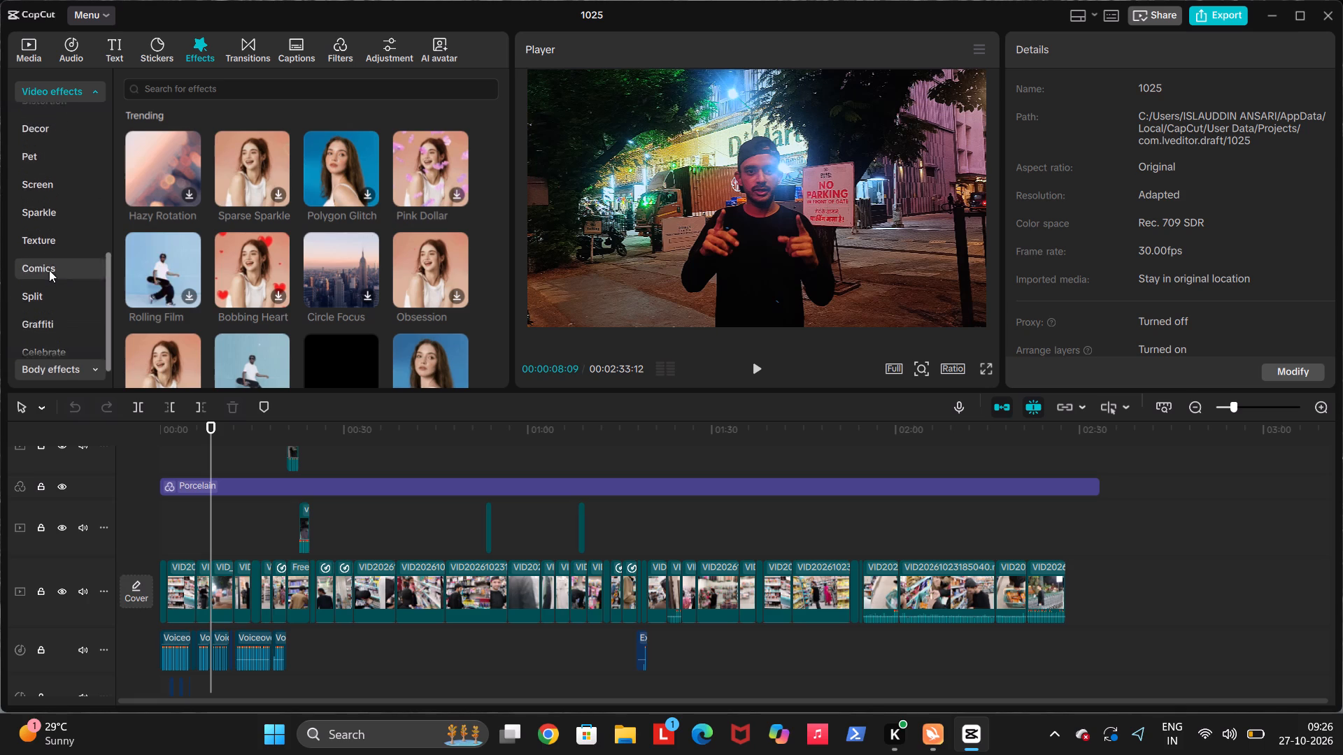
pyautogui.scroll(1, 49, 270)
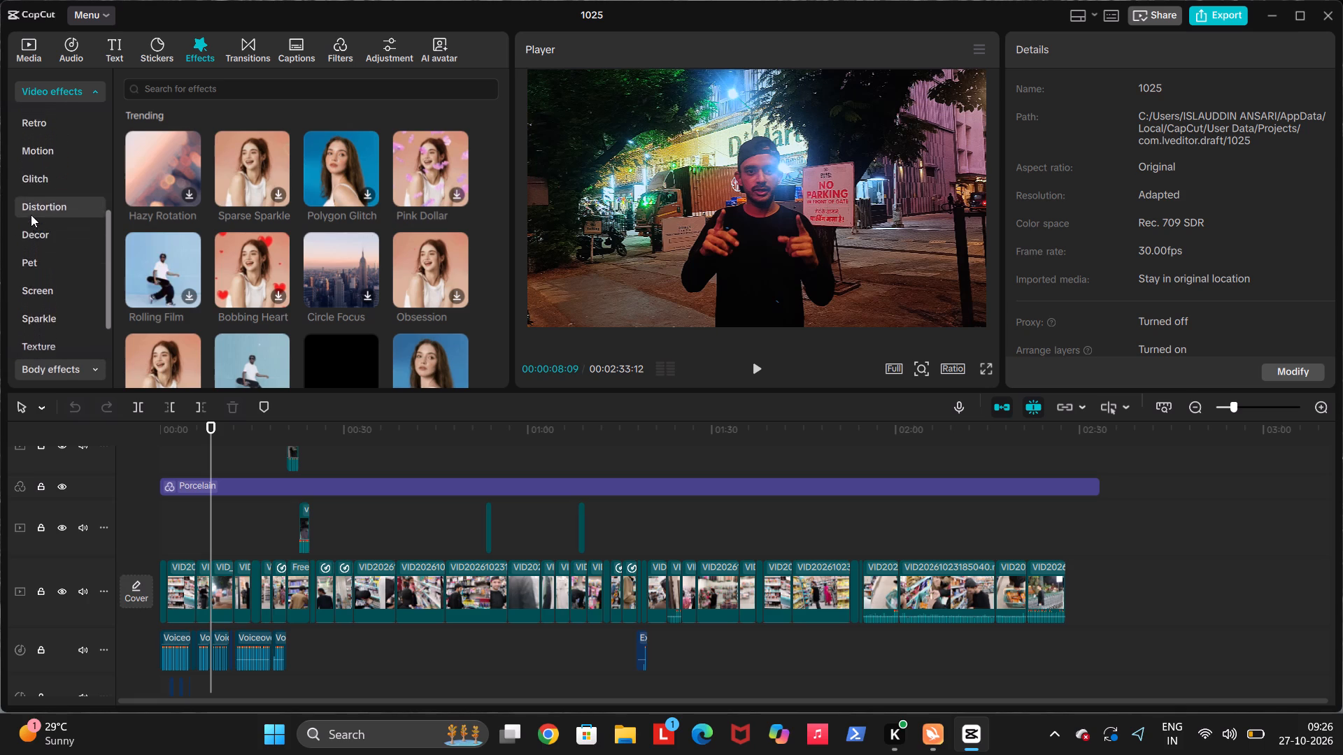
pyautogui.scroll(1, 31, 215)
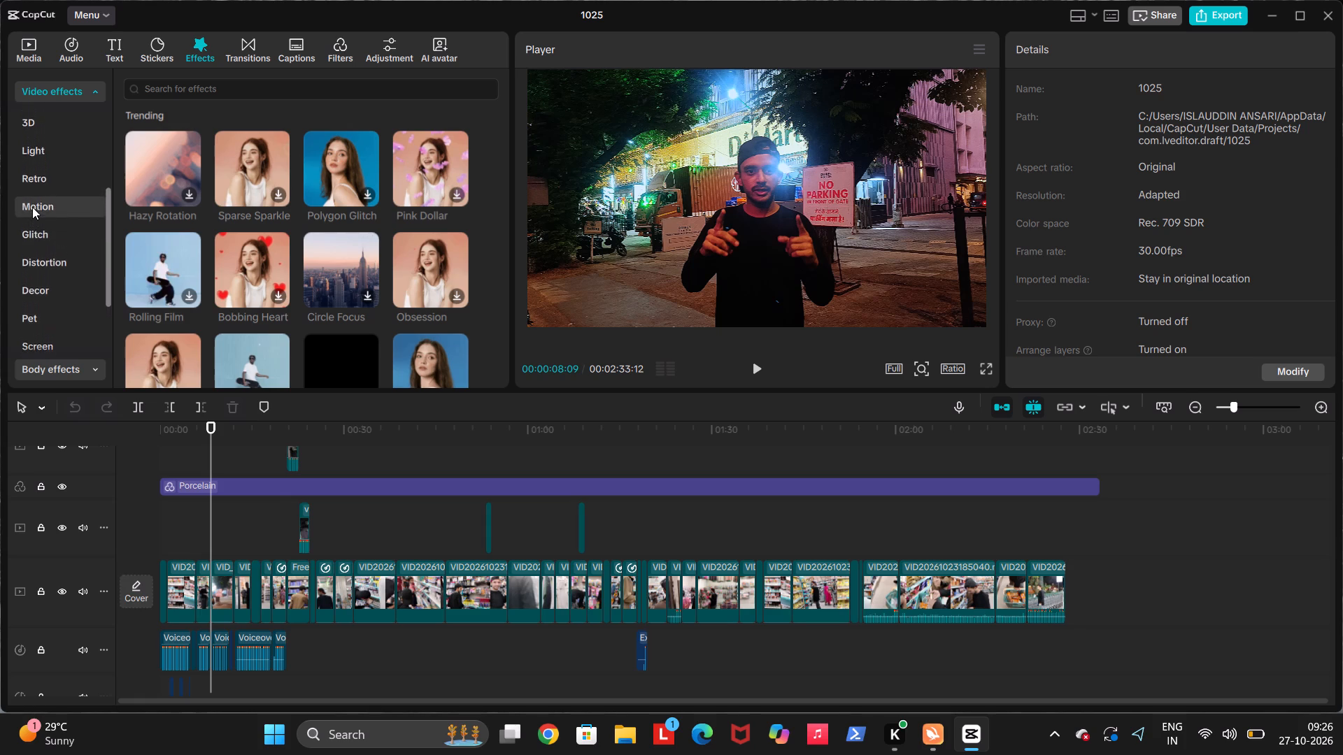
pyautogui.scroll(1, 32, 207)
pyautogui.click(41, 227)
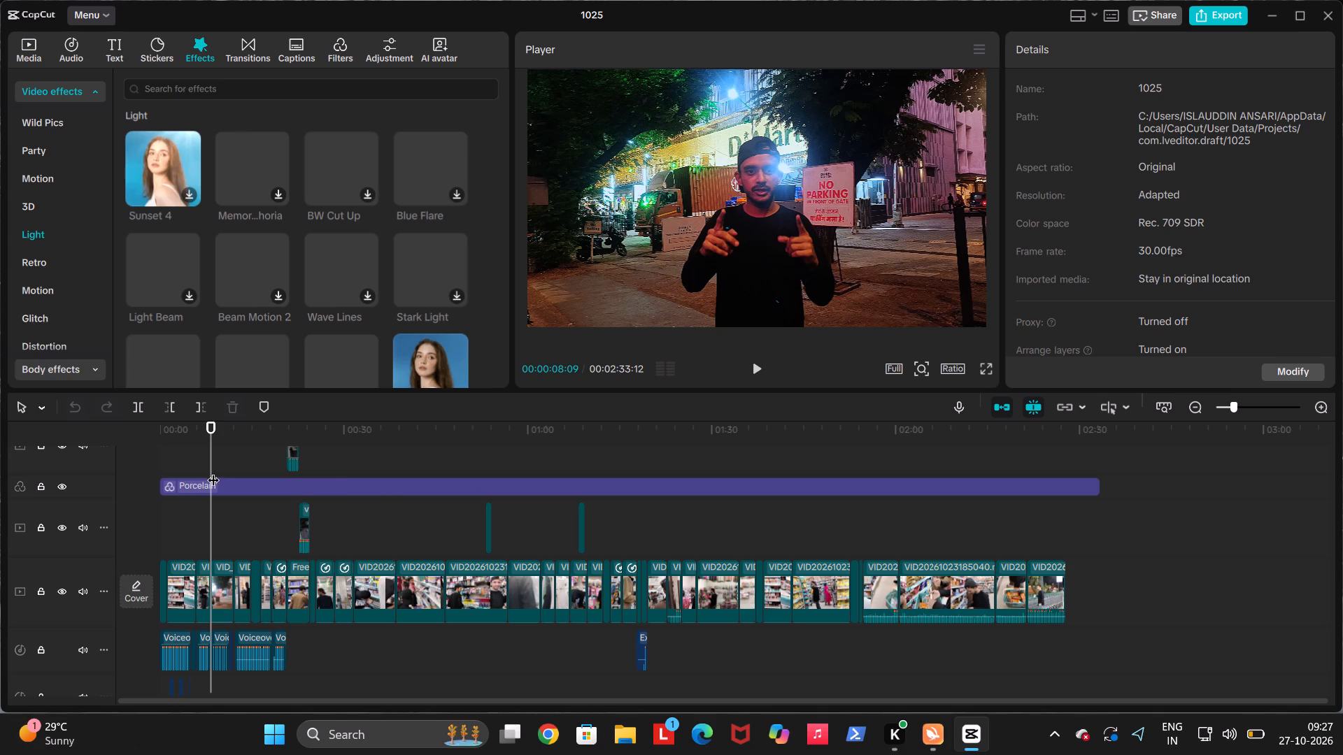
# Check the opening shots, return the playhead to about 00:00:08, and look through the Light effects.
pyautogui.click(185, 462)
pyautogui.click(185, 462)
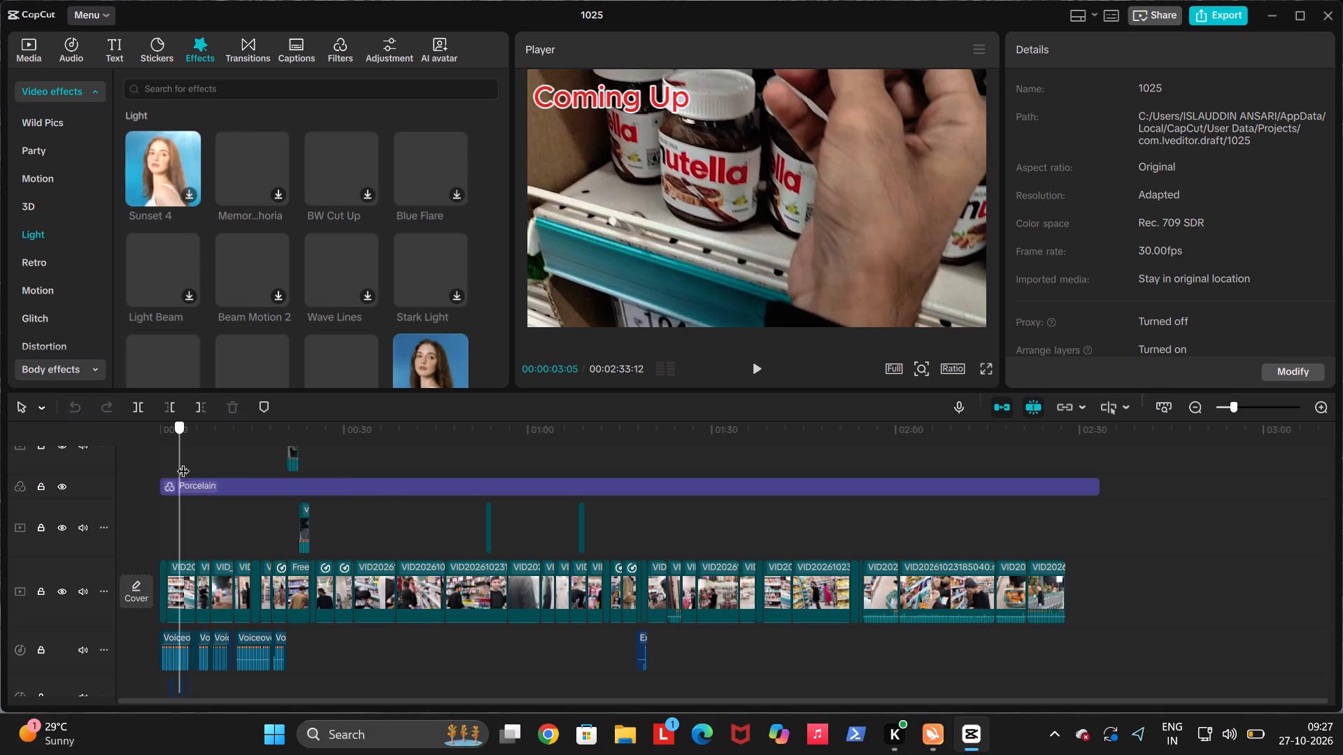
pyautogui.doubleClick(199, 466)
pyautogui.click(206, 468)
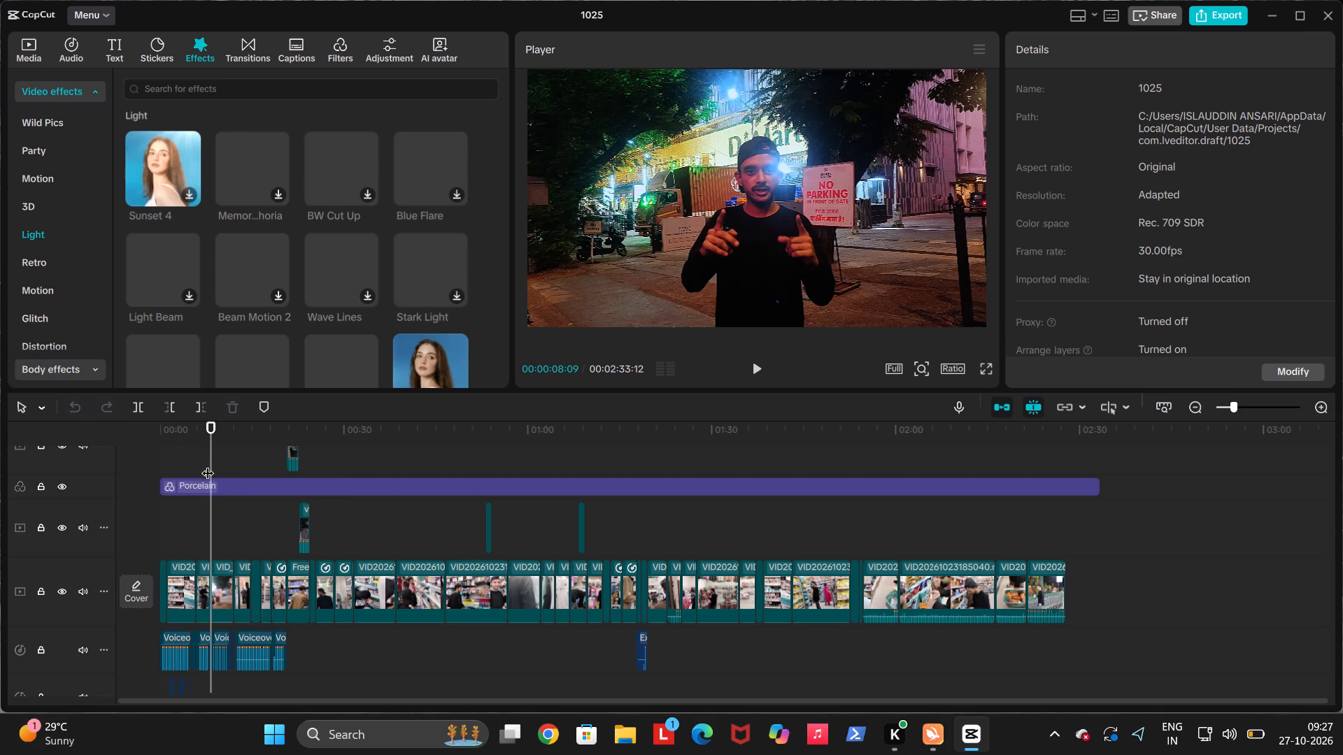
pyautogui.scroll(-1, 298, 247)
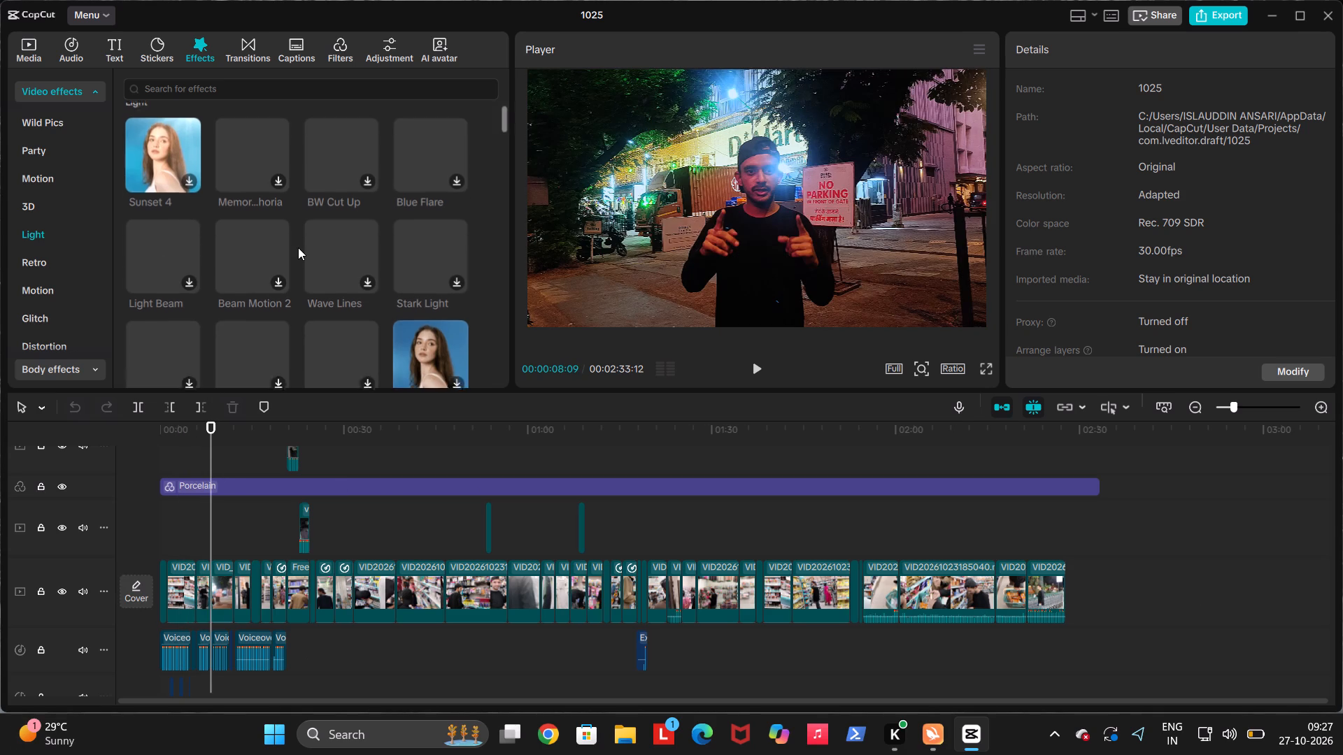
pyautogui.scroll(-1, 298, 247)
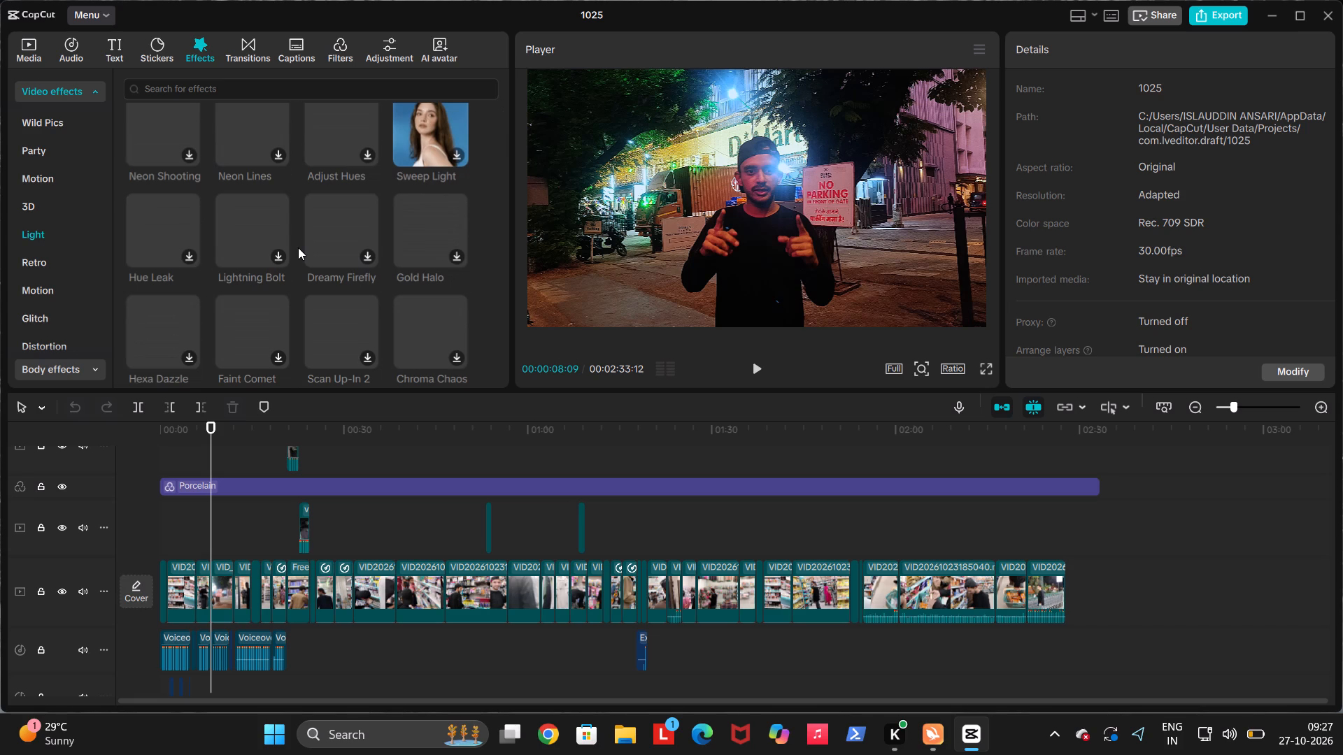
# Review the edit from the outdoor presenter shot onward, replaying the store-aisle cuts from about 00:00:24.
pyautogui.press('space')
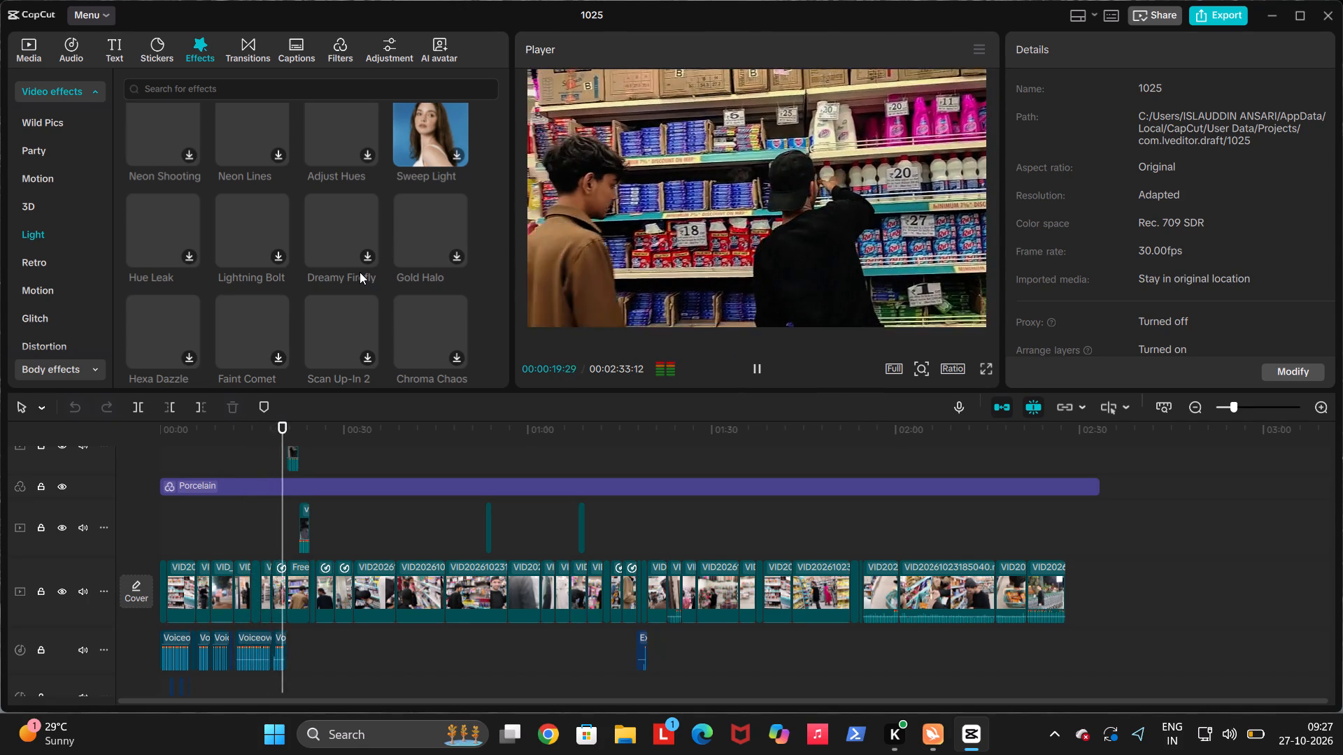
pyautogui.press('space')
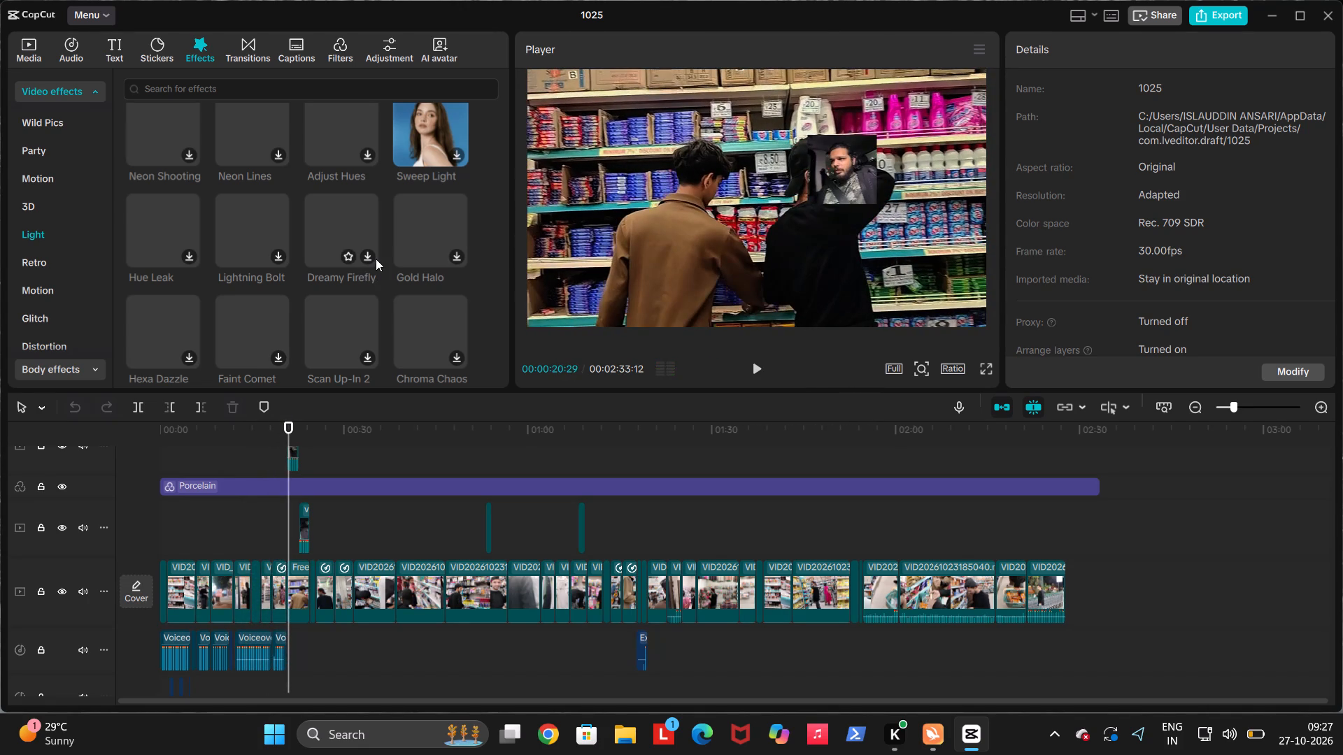
pyautogui.press('space')
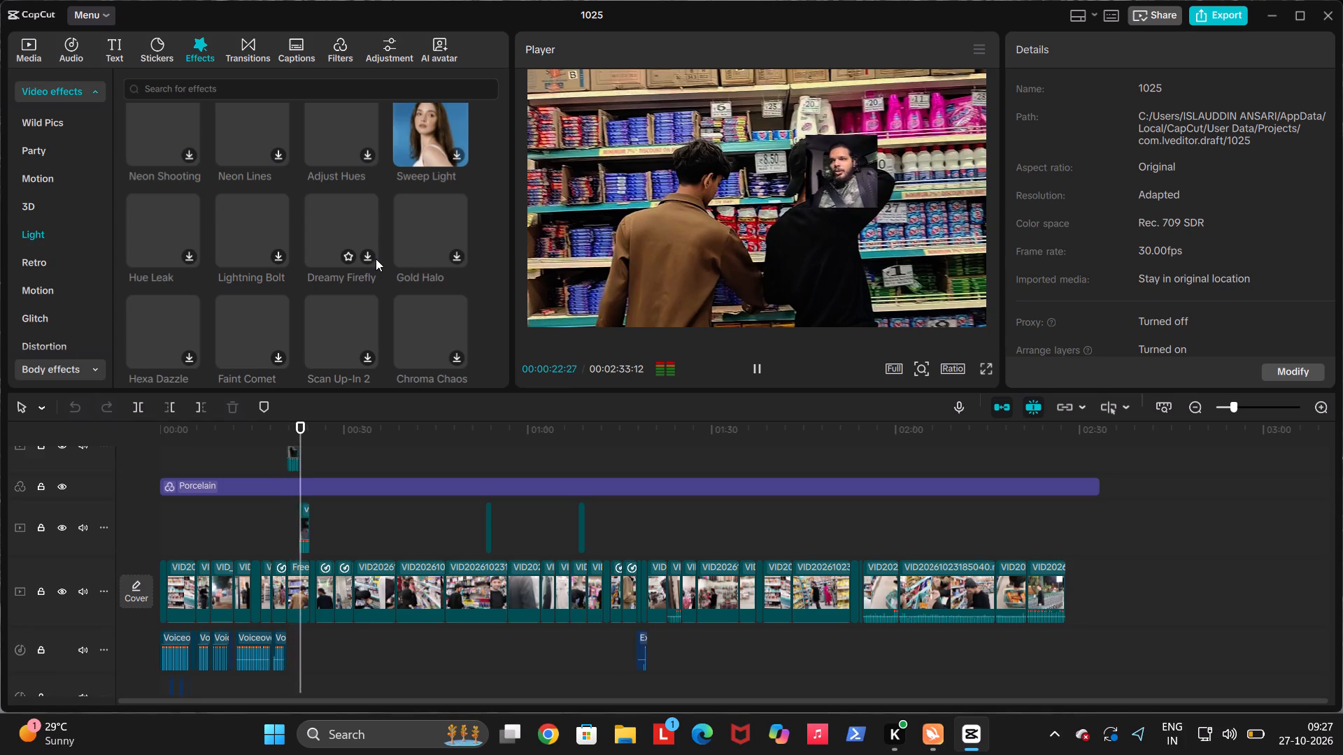
pyautogui.press('space')
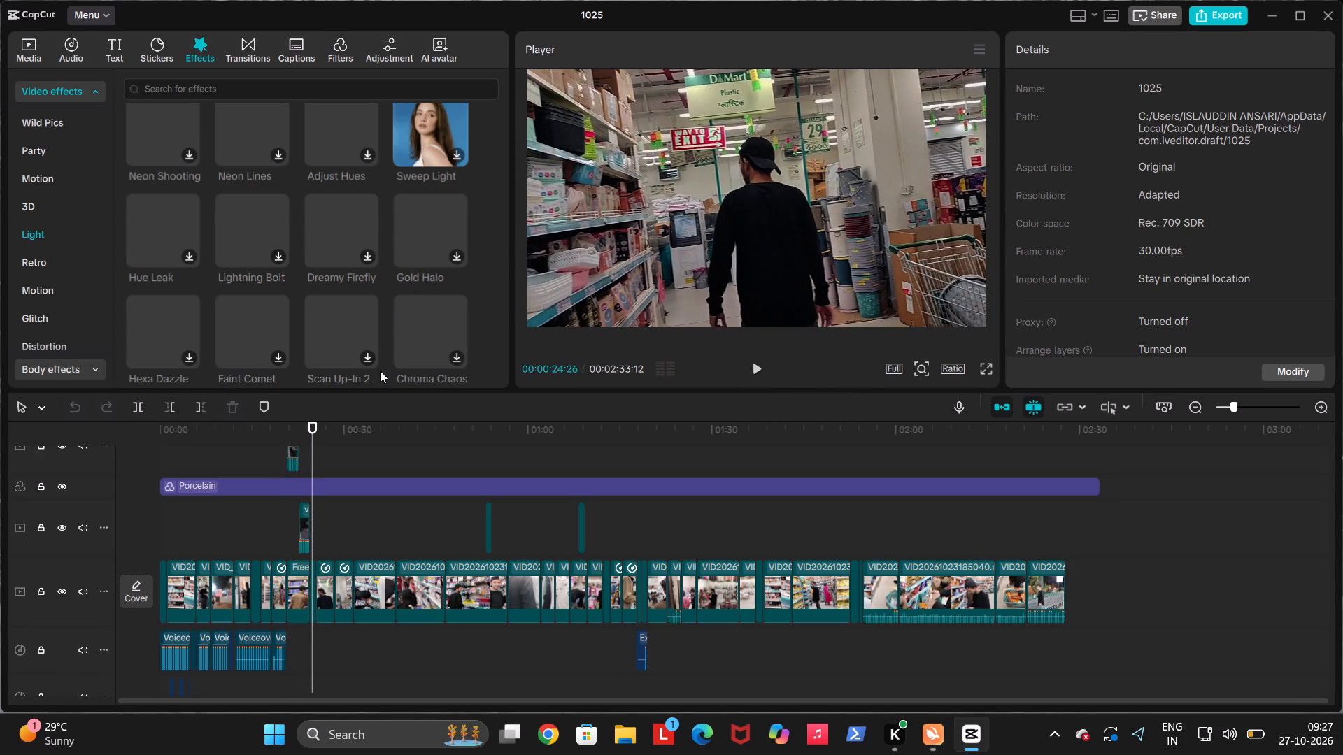
pyautogui.press('Up')
pyautogui.press('space')
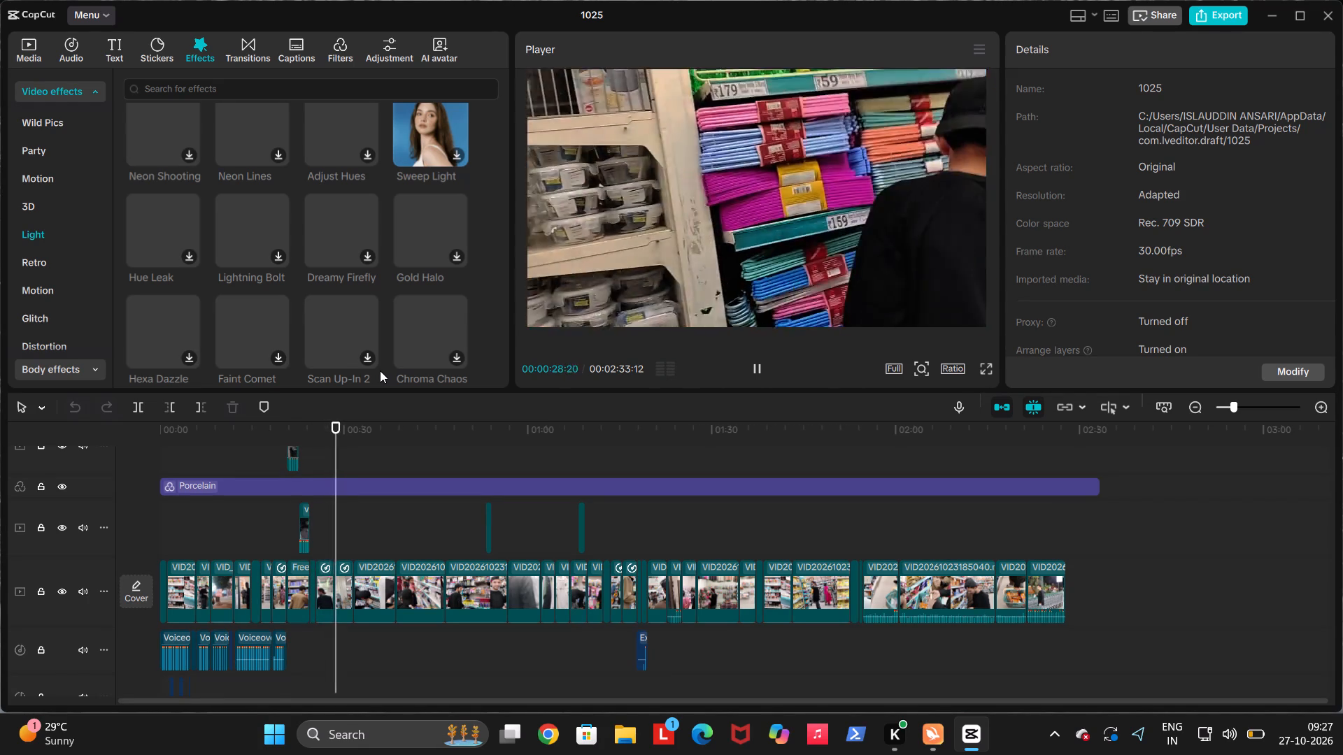
pyautogui.press('Up')
pyautogui.press('Up')
pyautogui.press('Up')
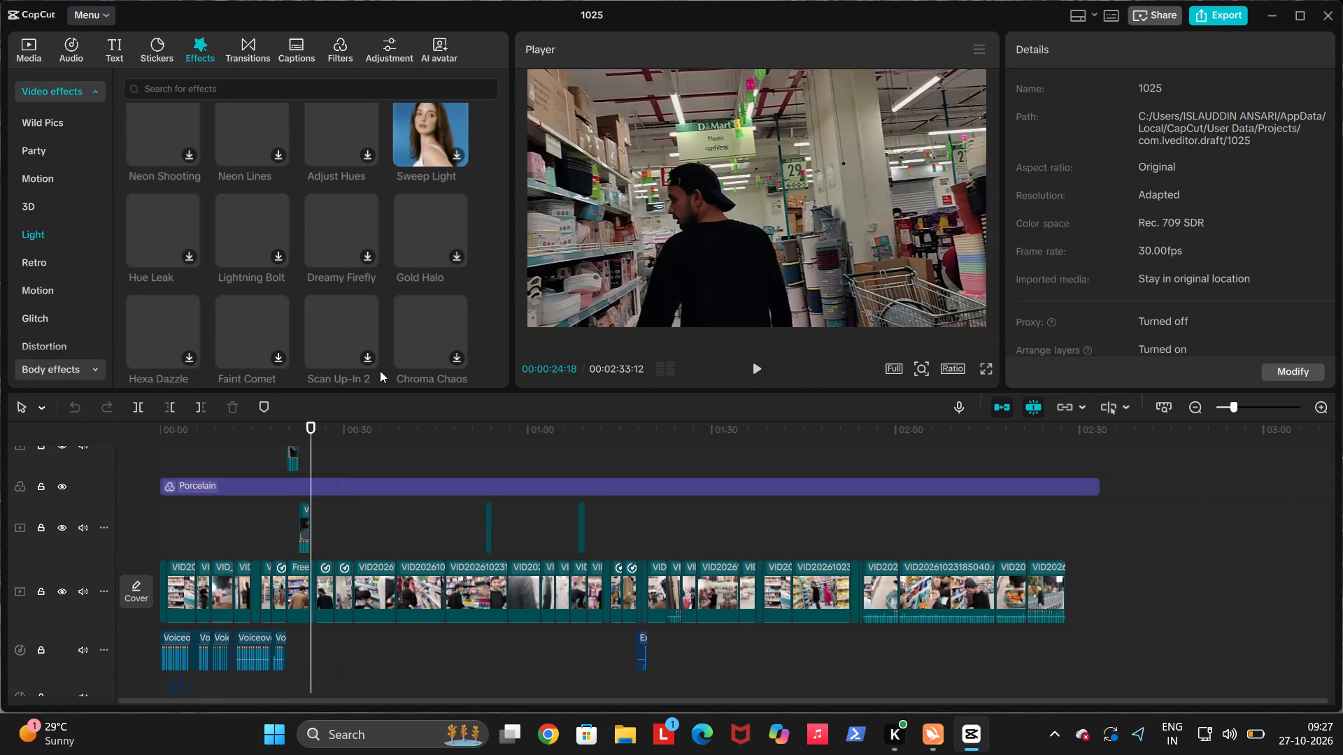
pyautogui.press('space')
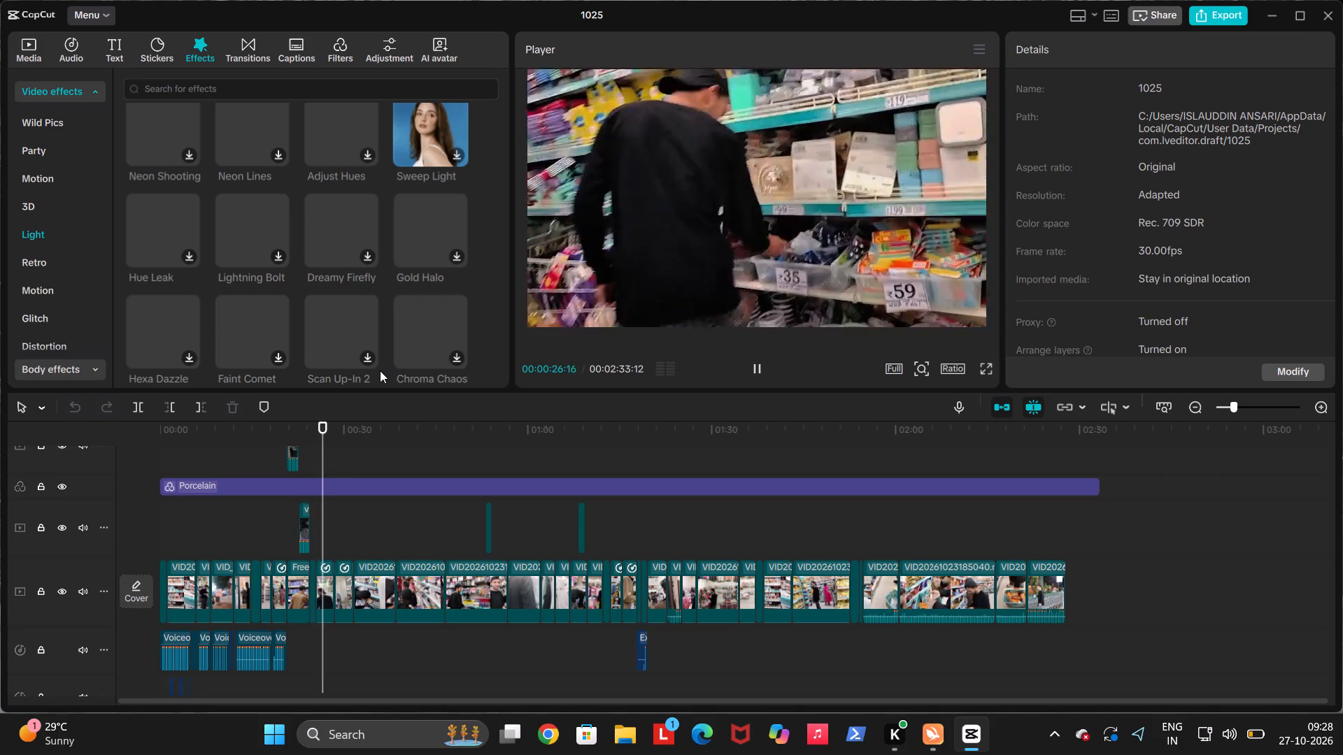
pyautogui.press('Up')
pyautogui.press('Up')
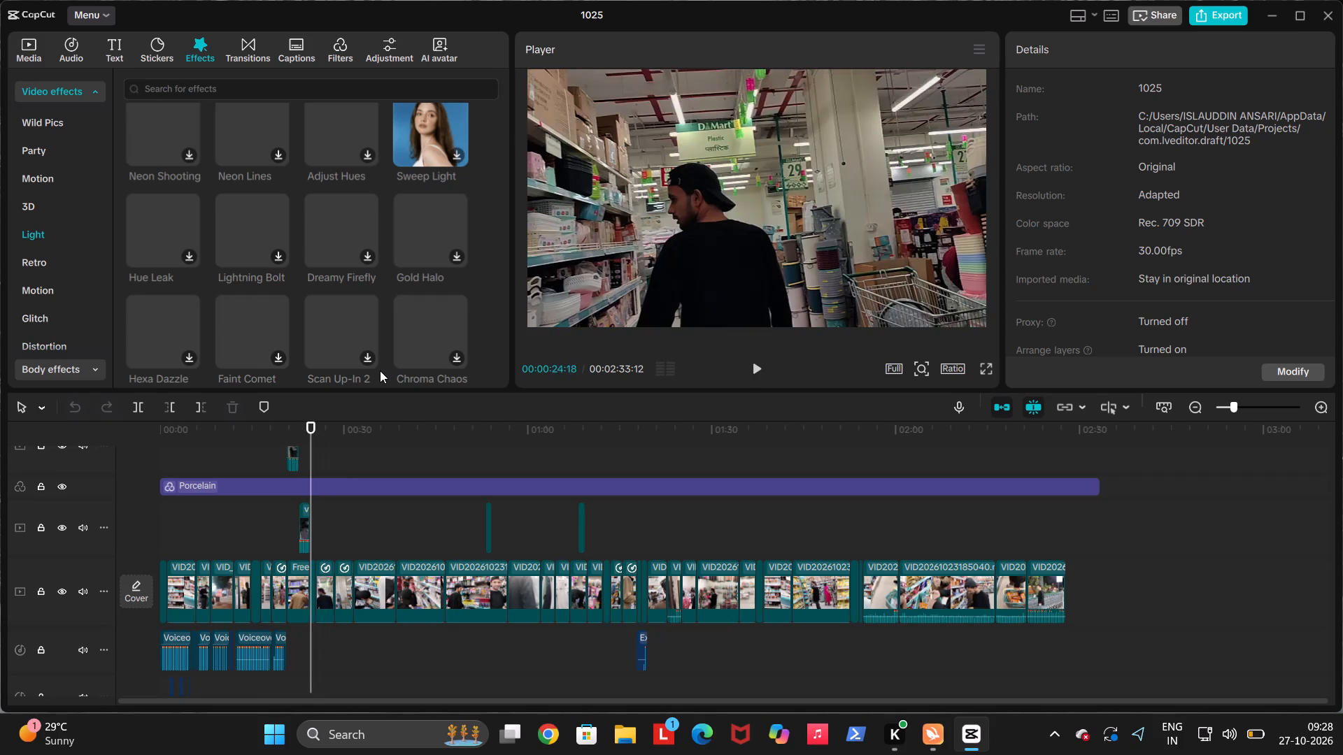
pyautogui.press('space')
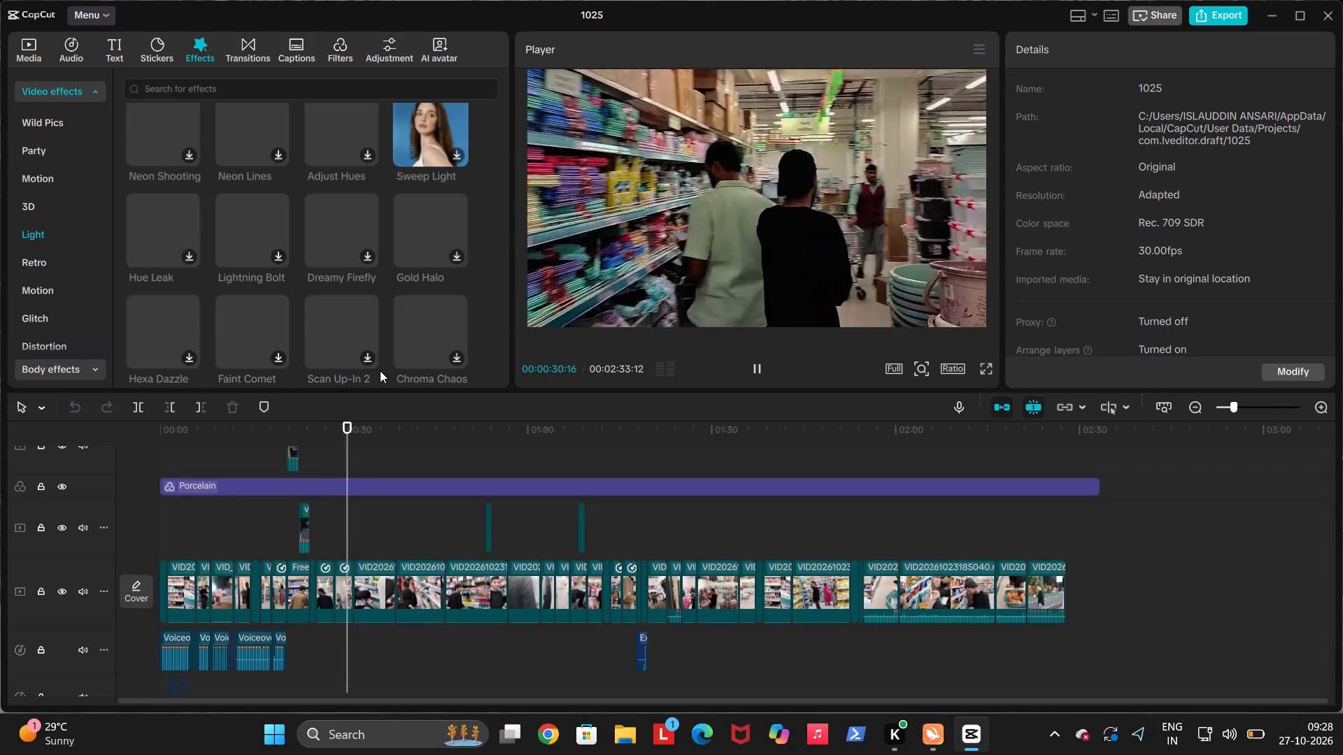
# Review the stationery-aisle clips from about 00:00:31 onward, replaying from the cuts at 00:00:31:19 and 00:00:38:16.
pyautogui.press('space')
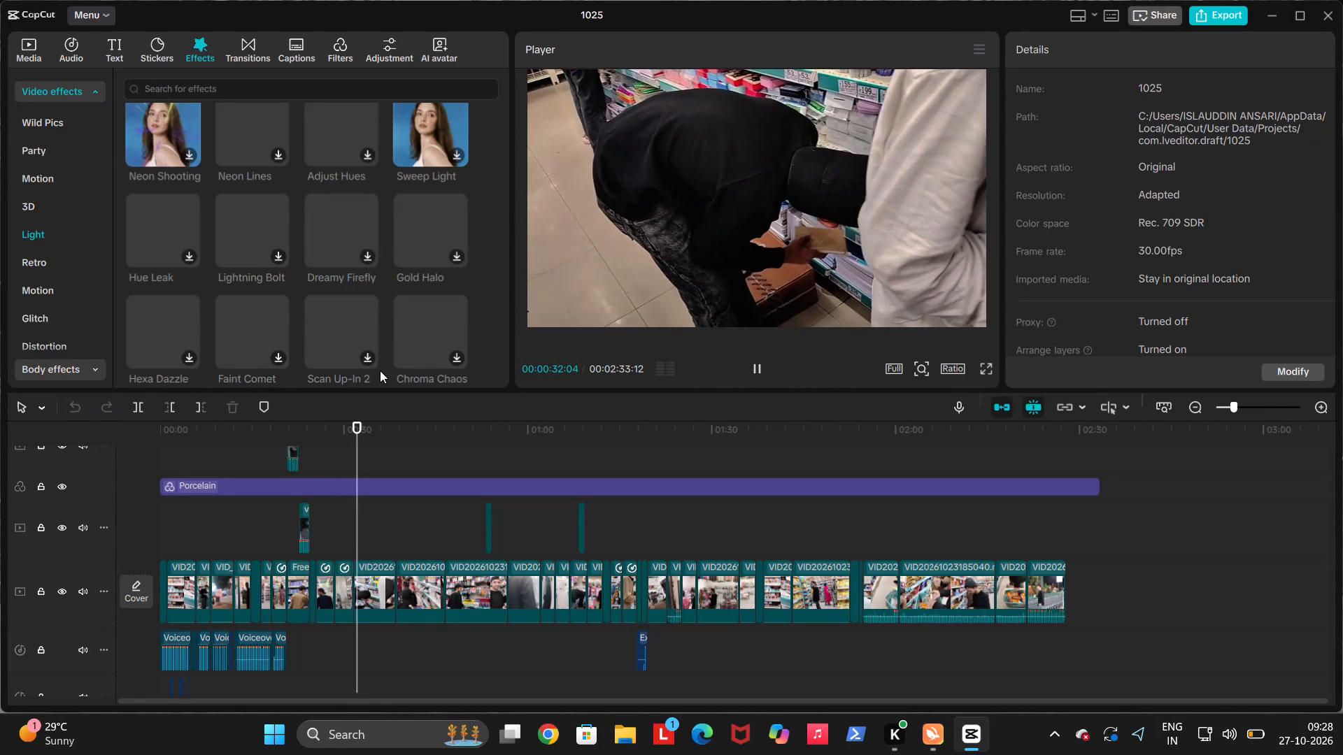
pyautogui.press('space')
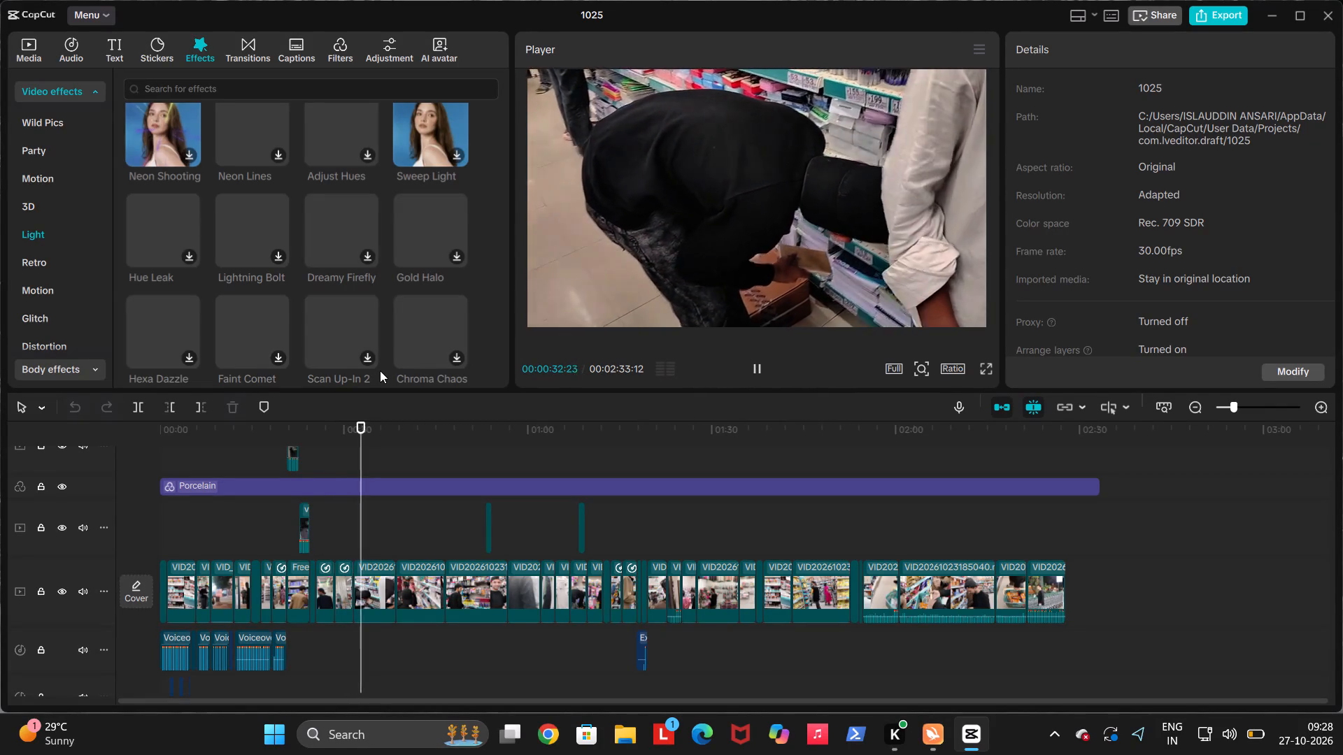
pyautogui.press('Up')
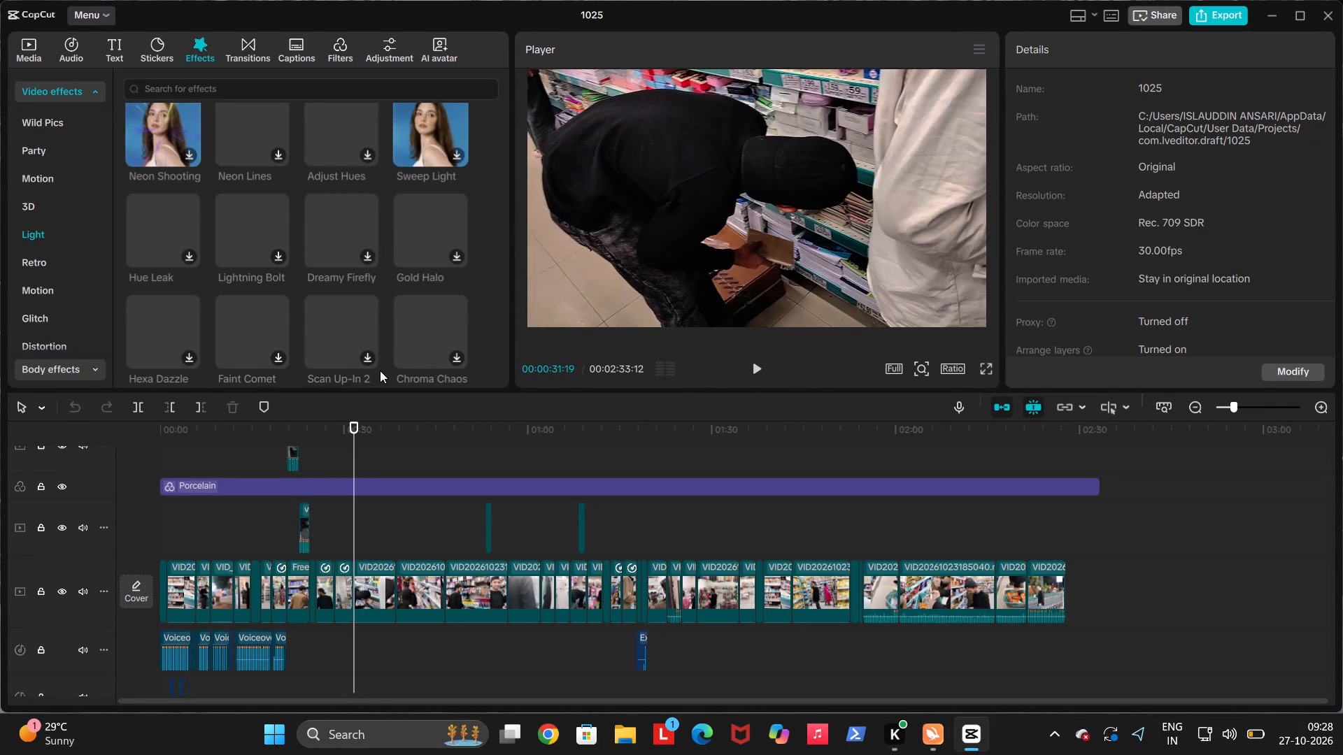
pyautogui.press('space')
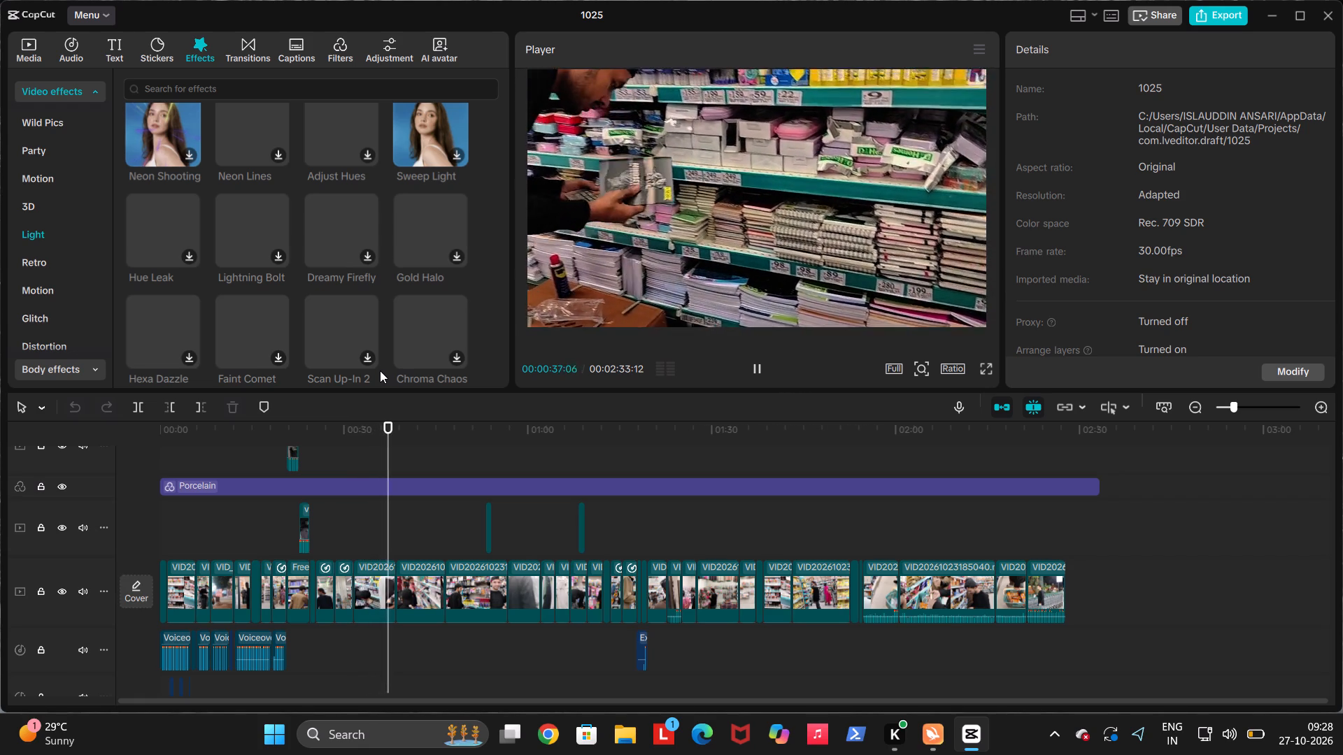
pyautogui.press('Up')
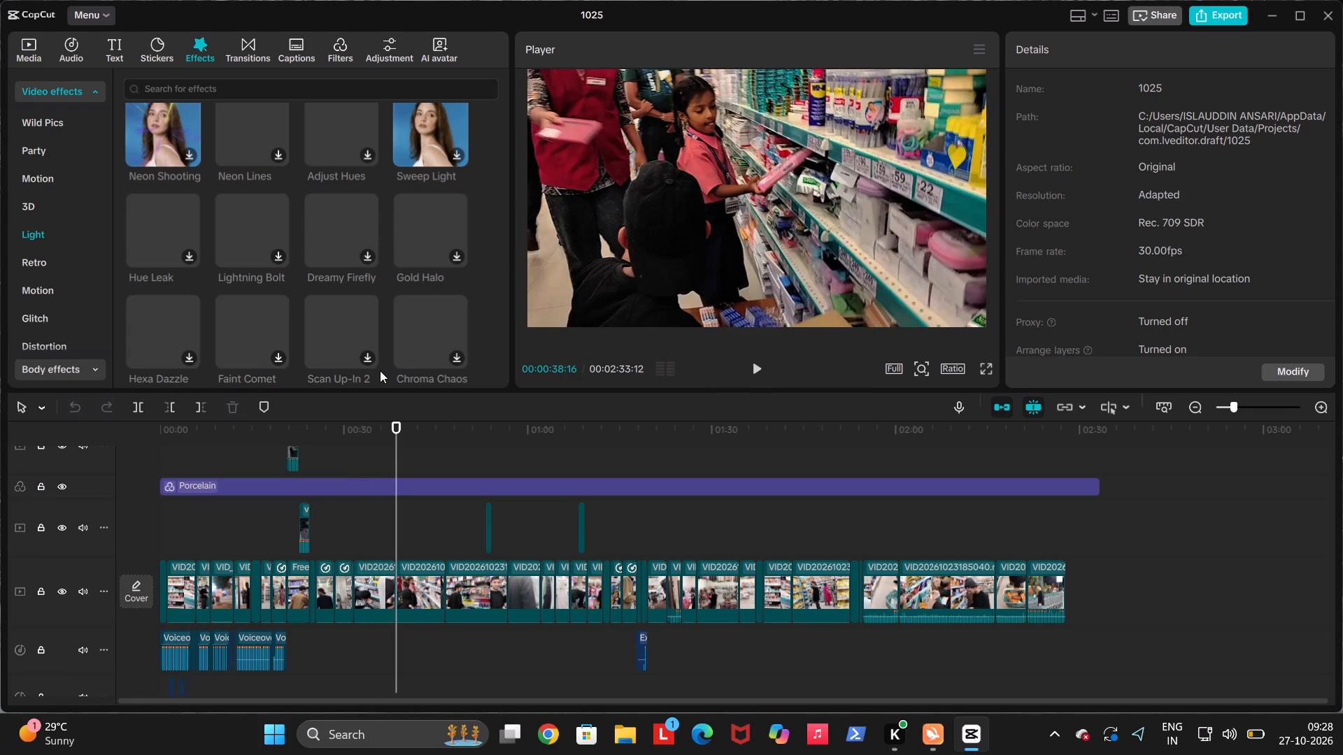
pyautogui.press('space')
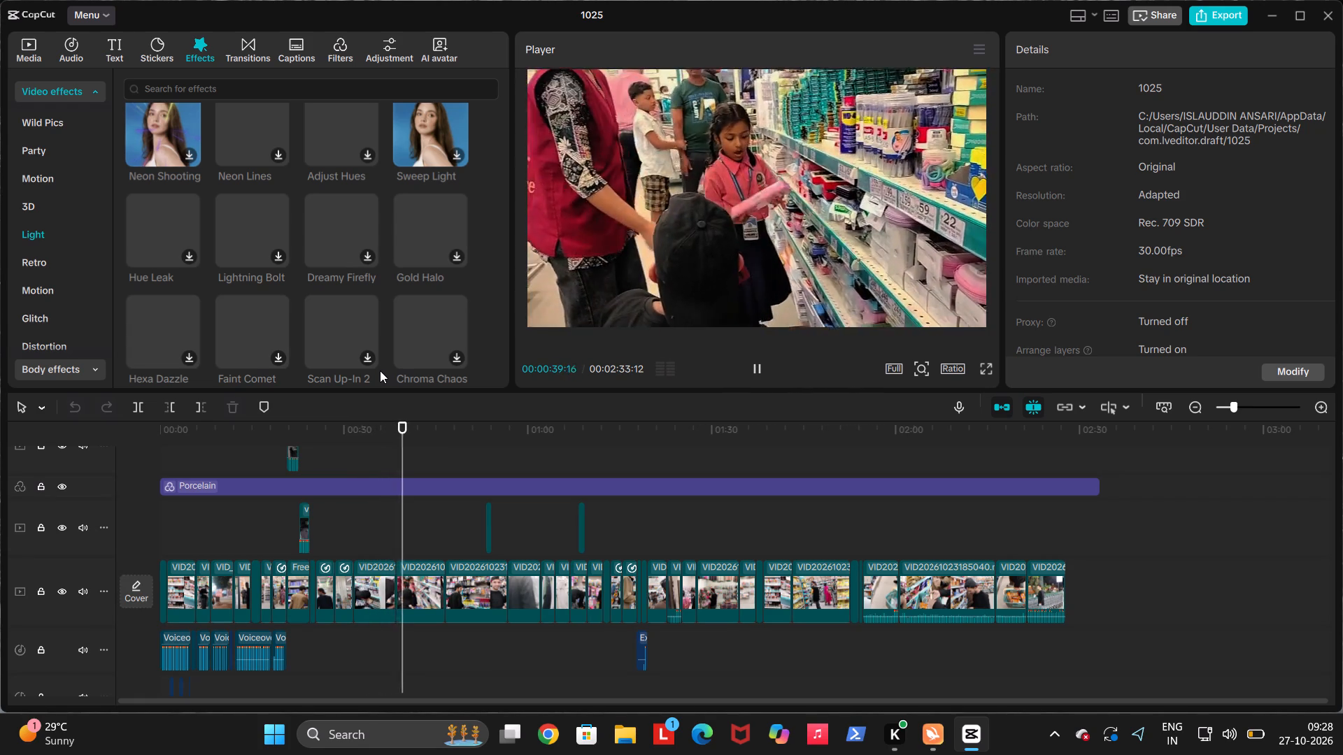
pyautogui.press('Up')
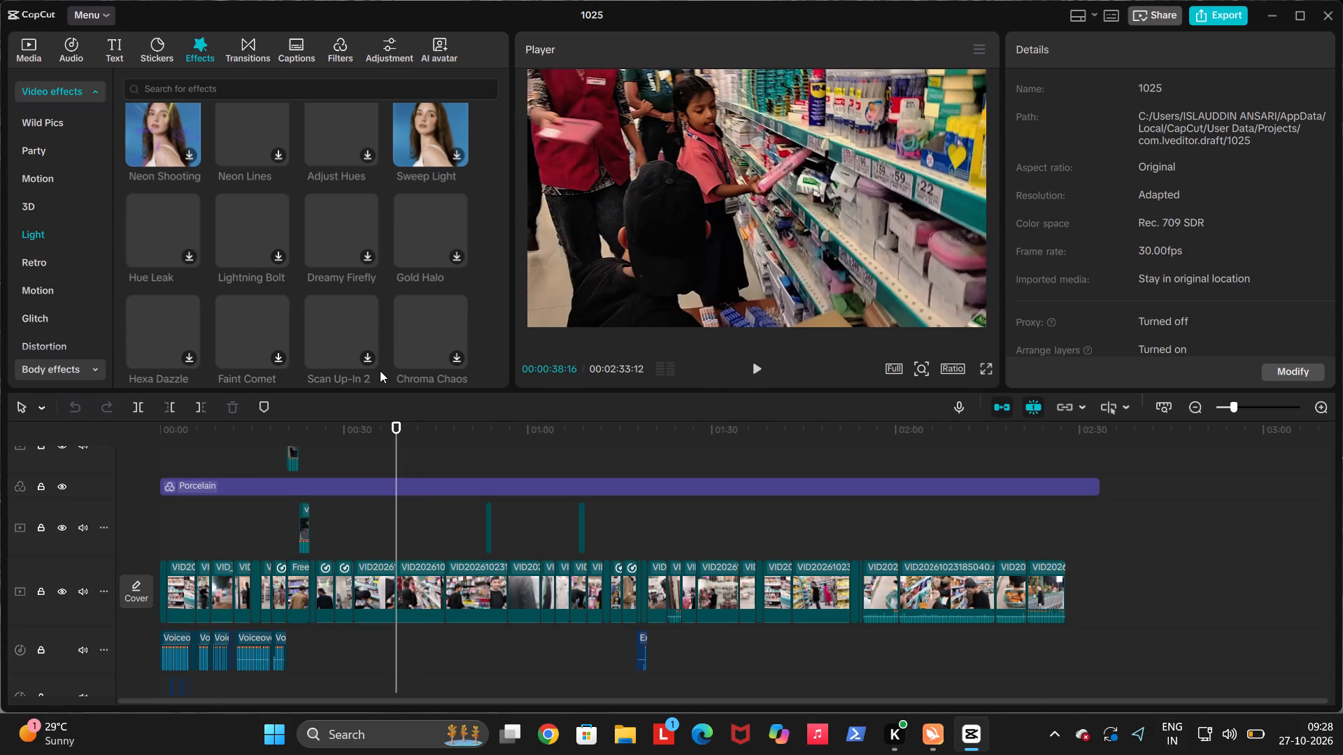
pyautogui.press('space')
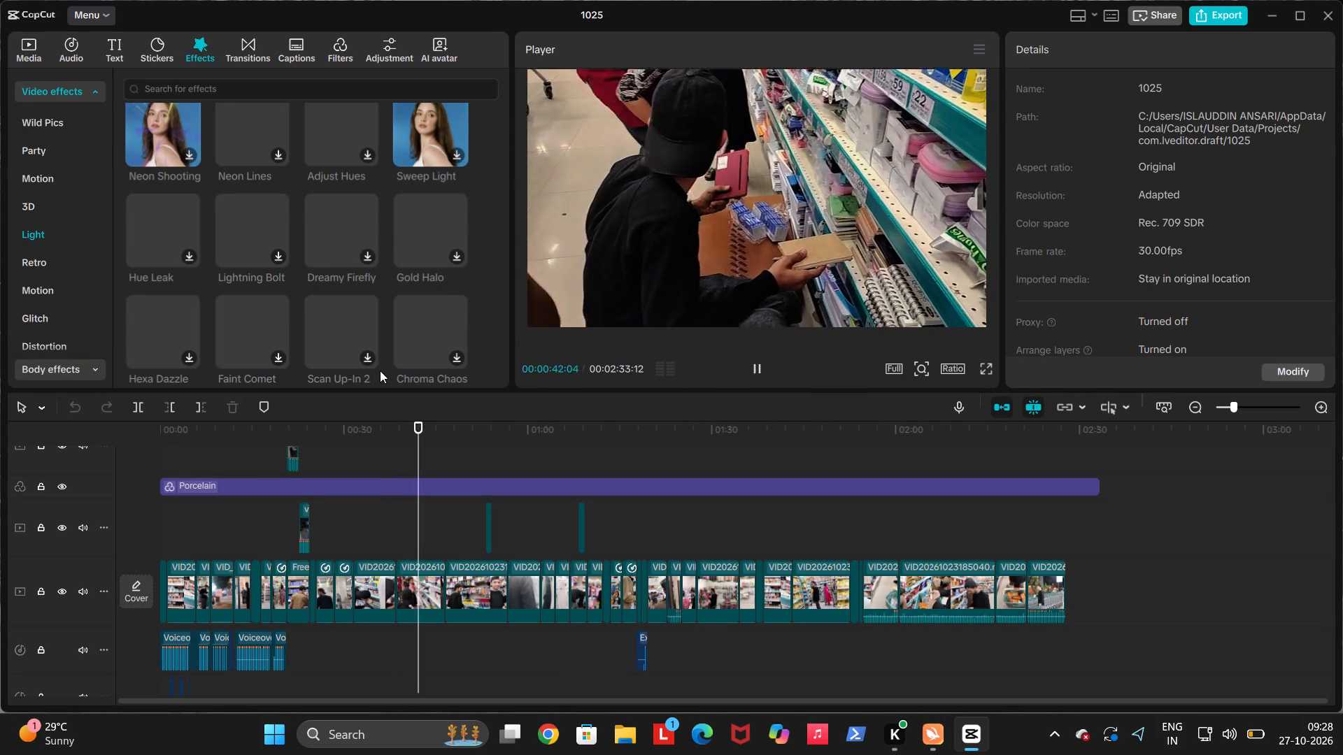
# Check the following clip at the hair-accessories wall and return the playhead to its start at 00:00:47:02.
pyautogui.click(380, 371)
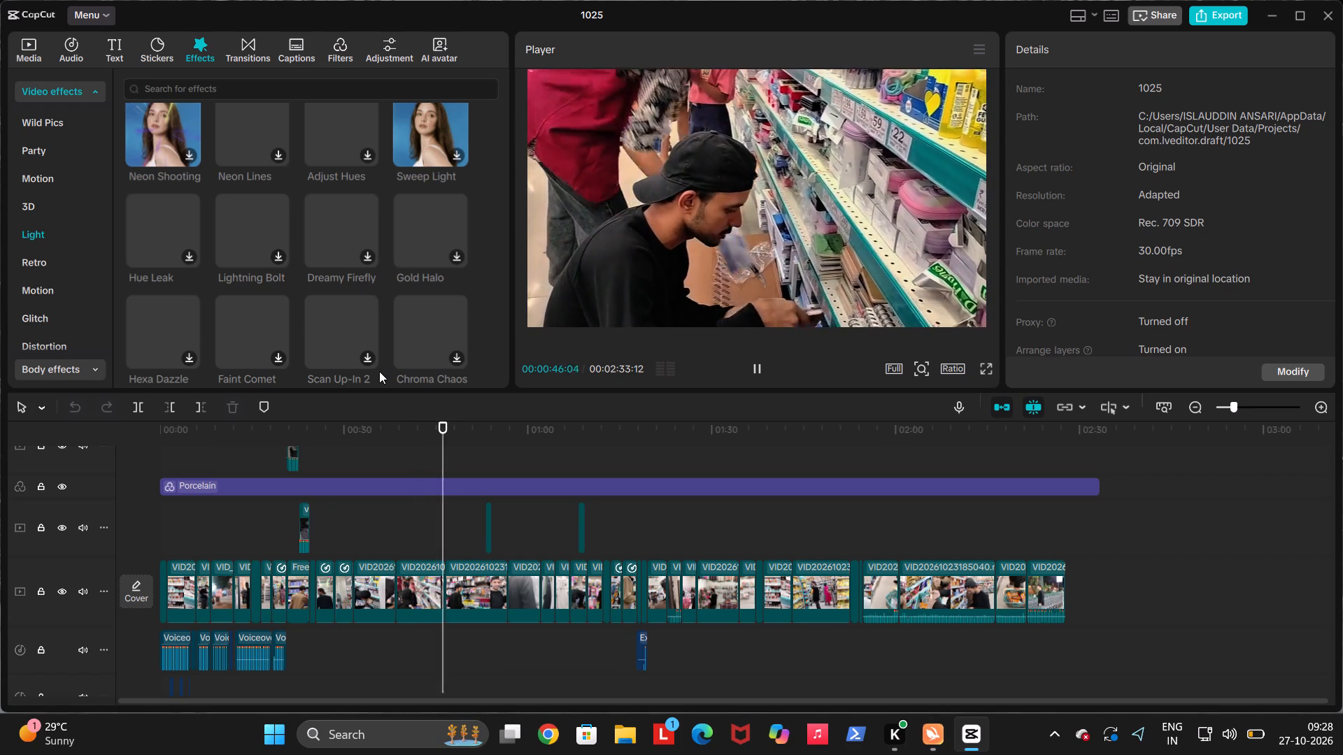
pyautogui.press('space')
pyautogui.press('space')
pyautogui.press('space')
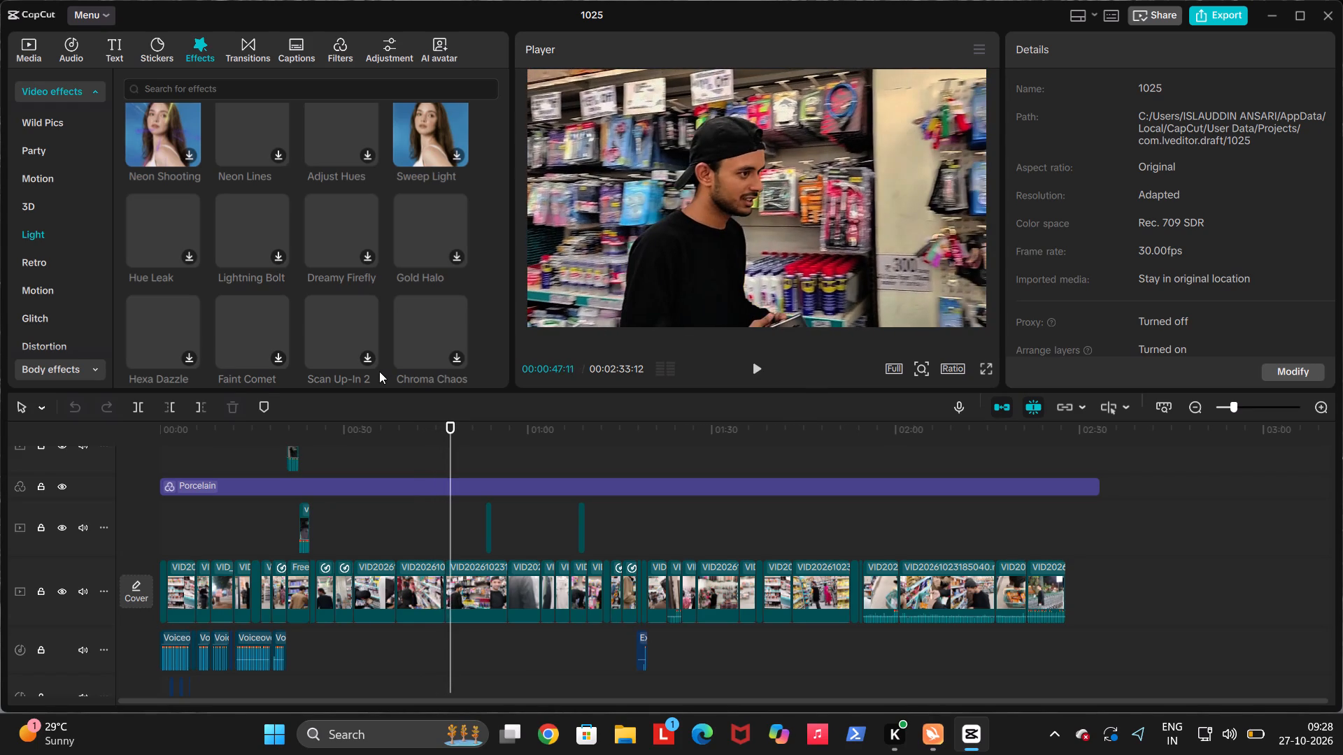
pyautogui.press('space')
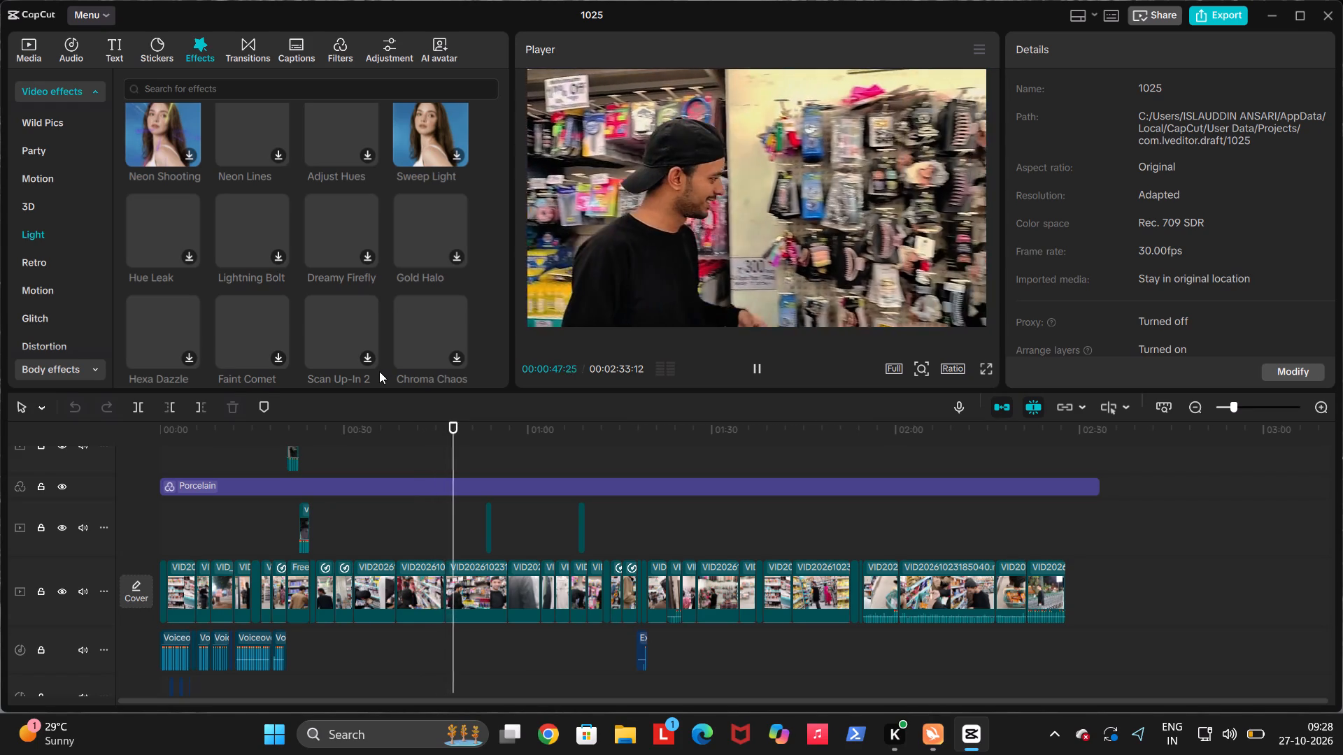
pyautogui.press('space')
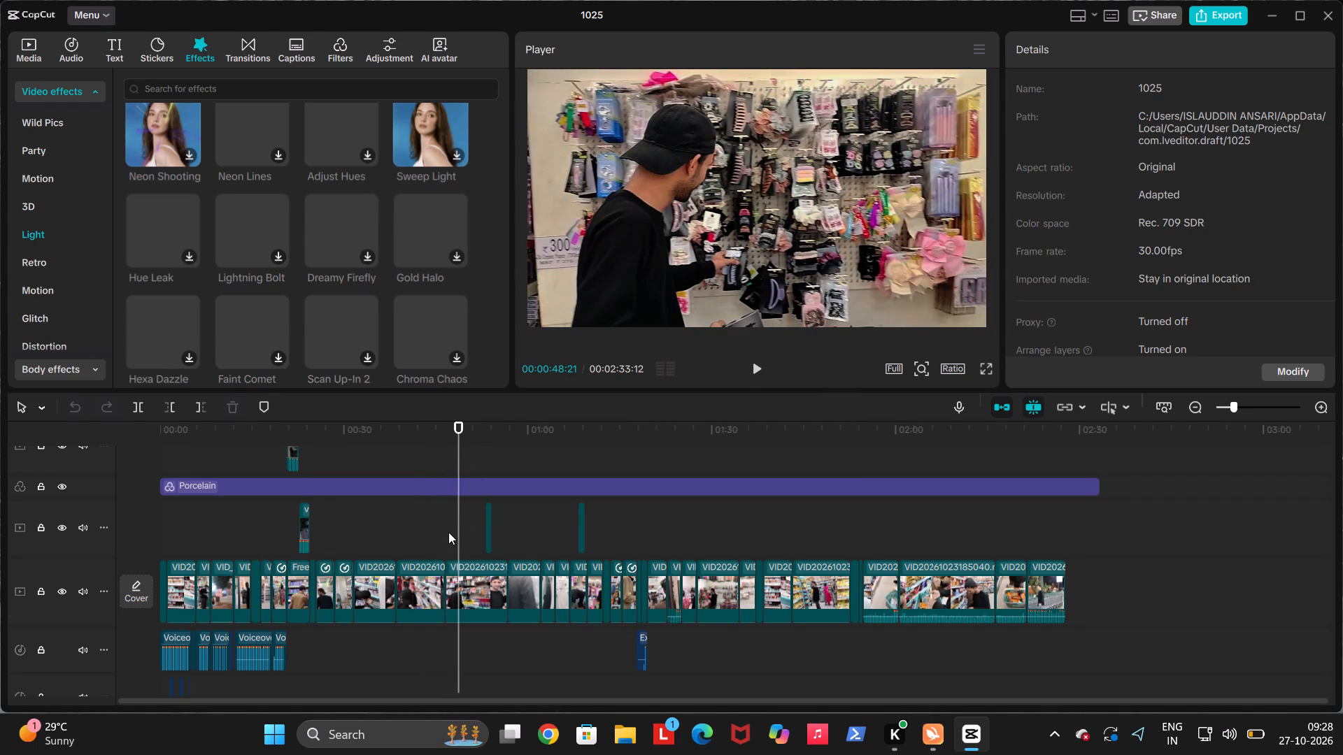
pyautogui.click(443, 532)
pyautogui.press('space')
pyautogui.press('space')
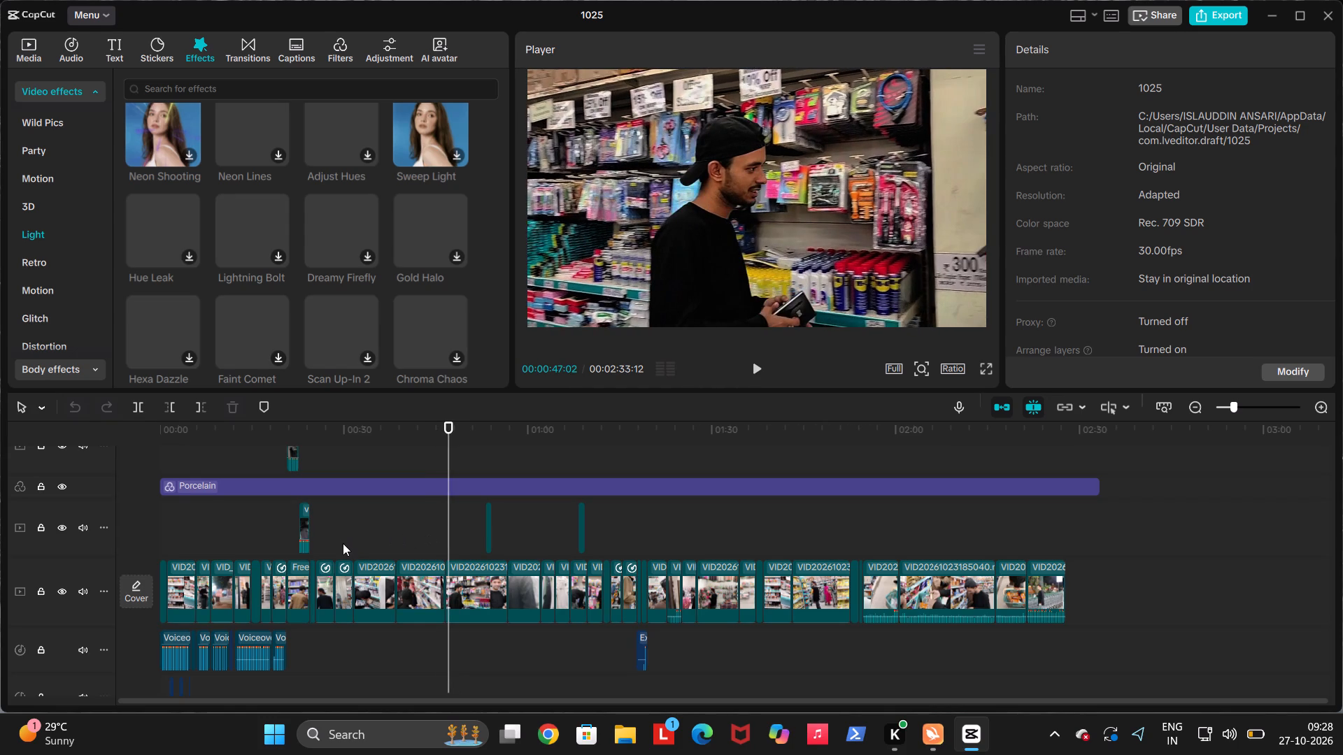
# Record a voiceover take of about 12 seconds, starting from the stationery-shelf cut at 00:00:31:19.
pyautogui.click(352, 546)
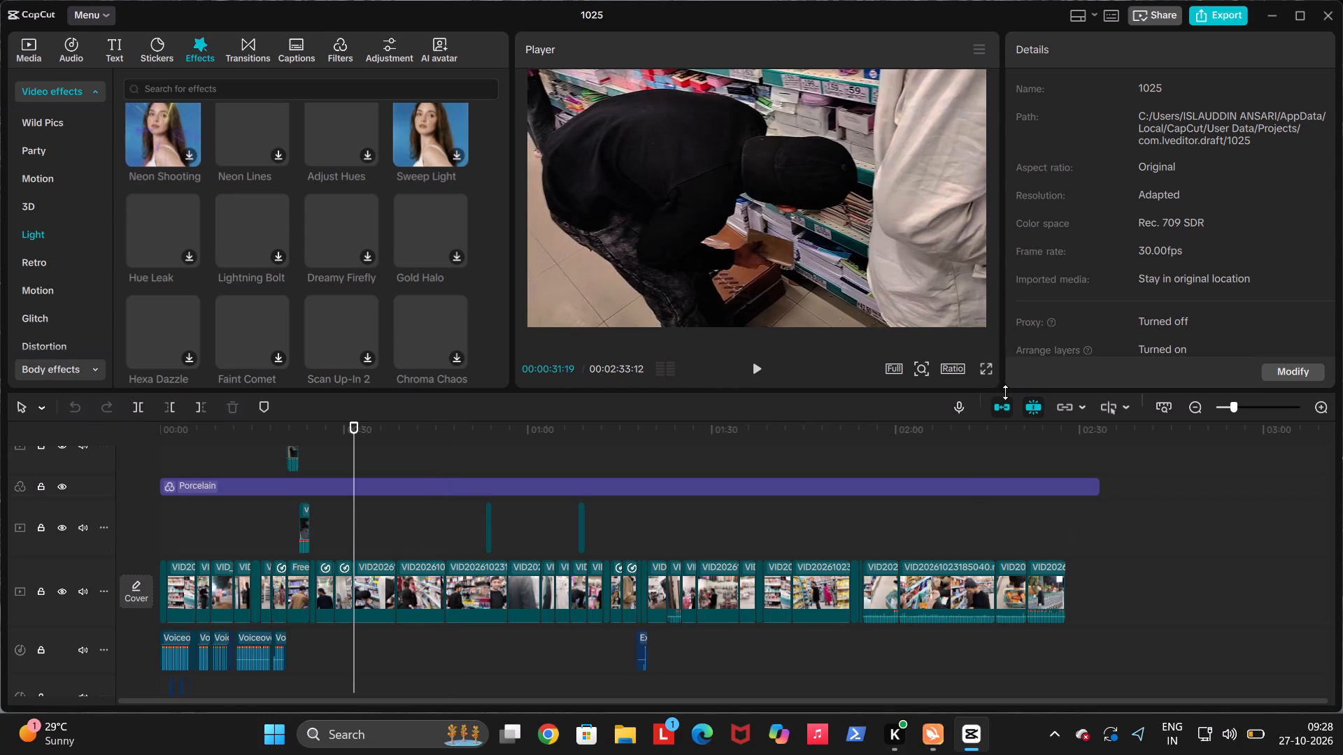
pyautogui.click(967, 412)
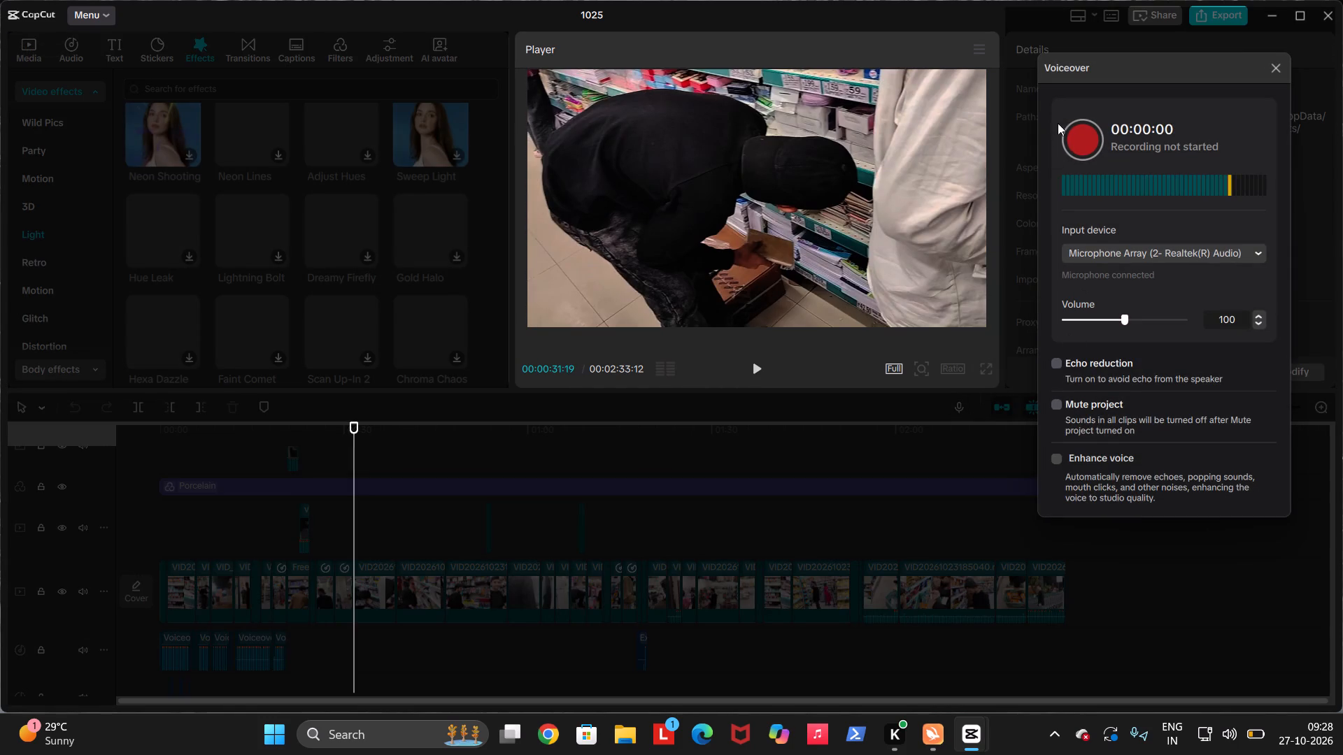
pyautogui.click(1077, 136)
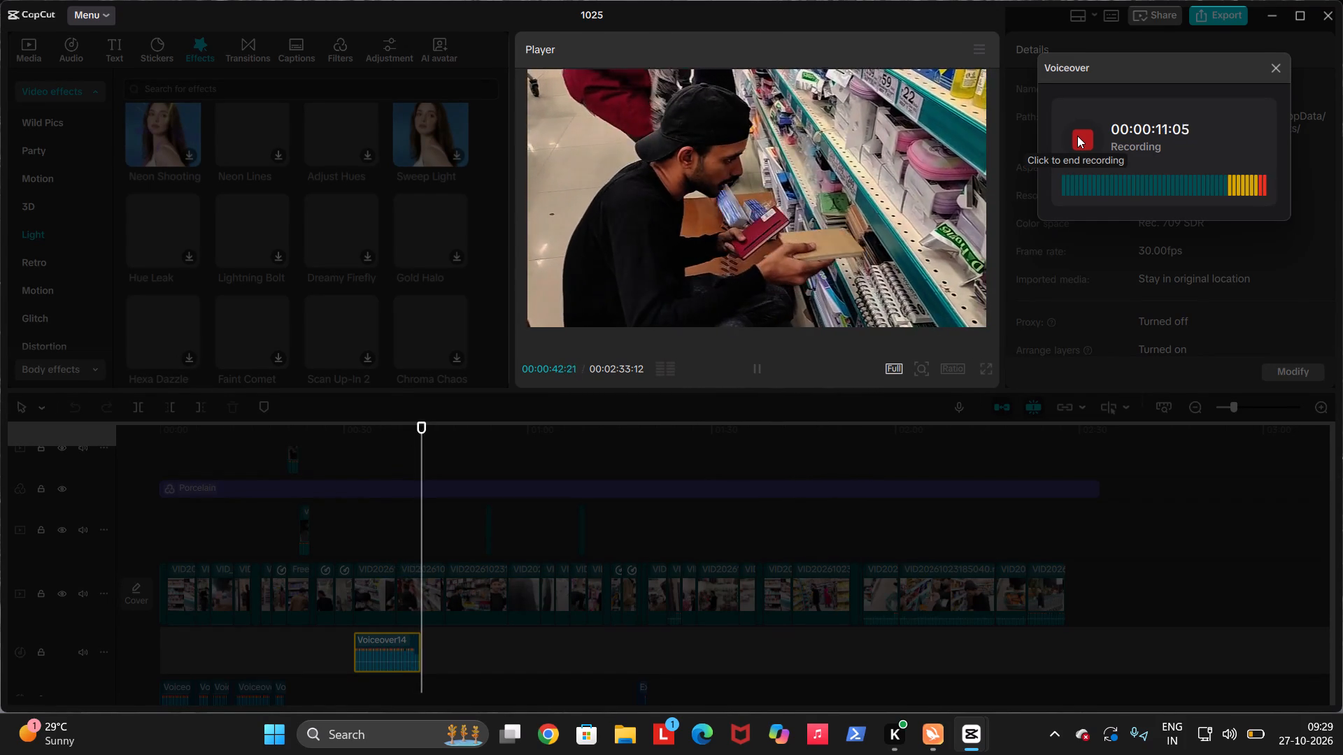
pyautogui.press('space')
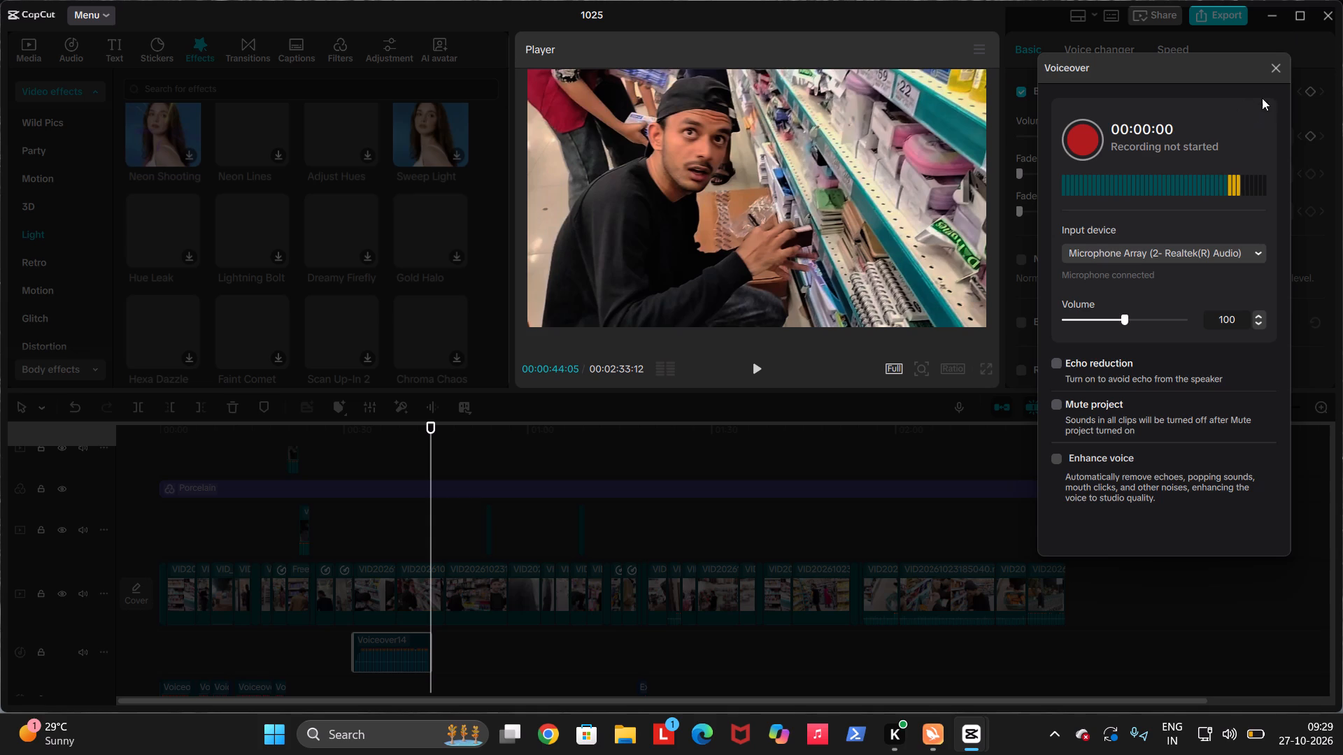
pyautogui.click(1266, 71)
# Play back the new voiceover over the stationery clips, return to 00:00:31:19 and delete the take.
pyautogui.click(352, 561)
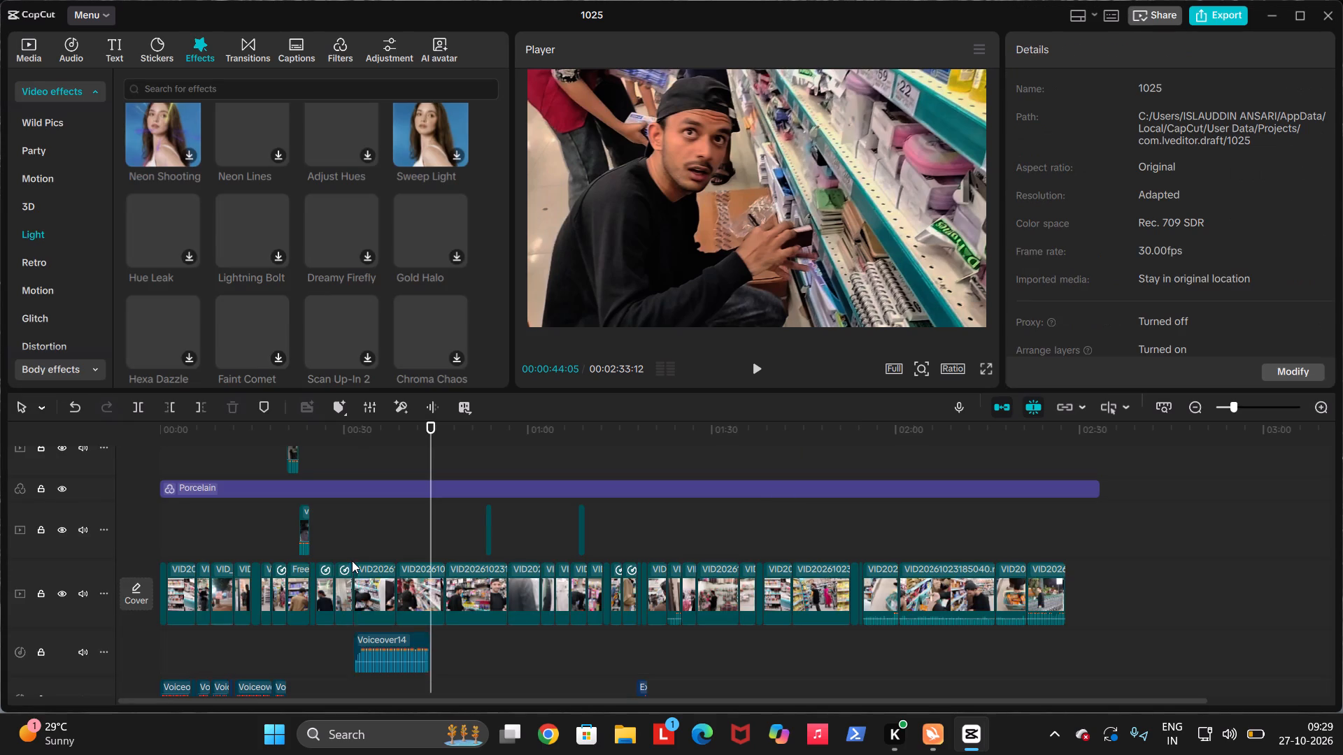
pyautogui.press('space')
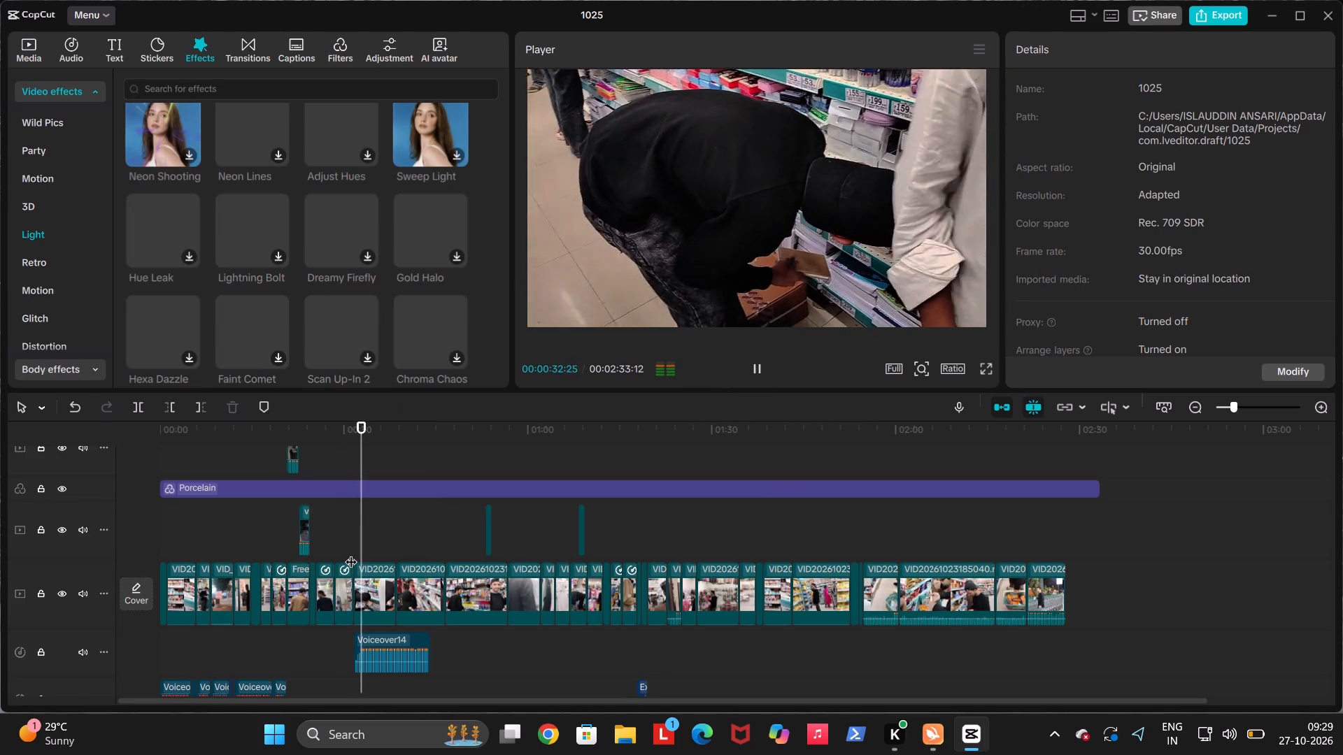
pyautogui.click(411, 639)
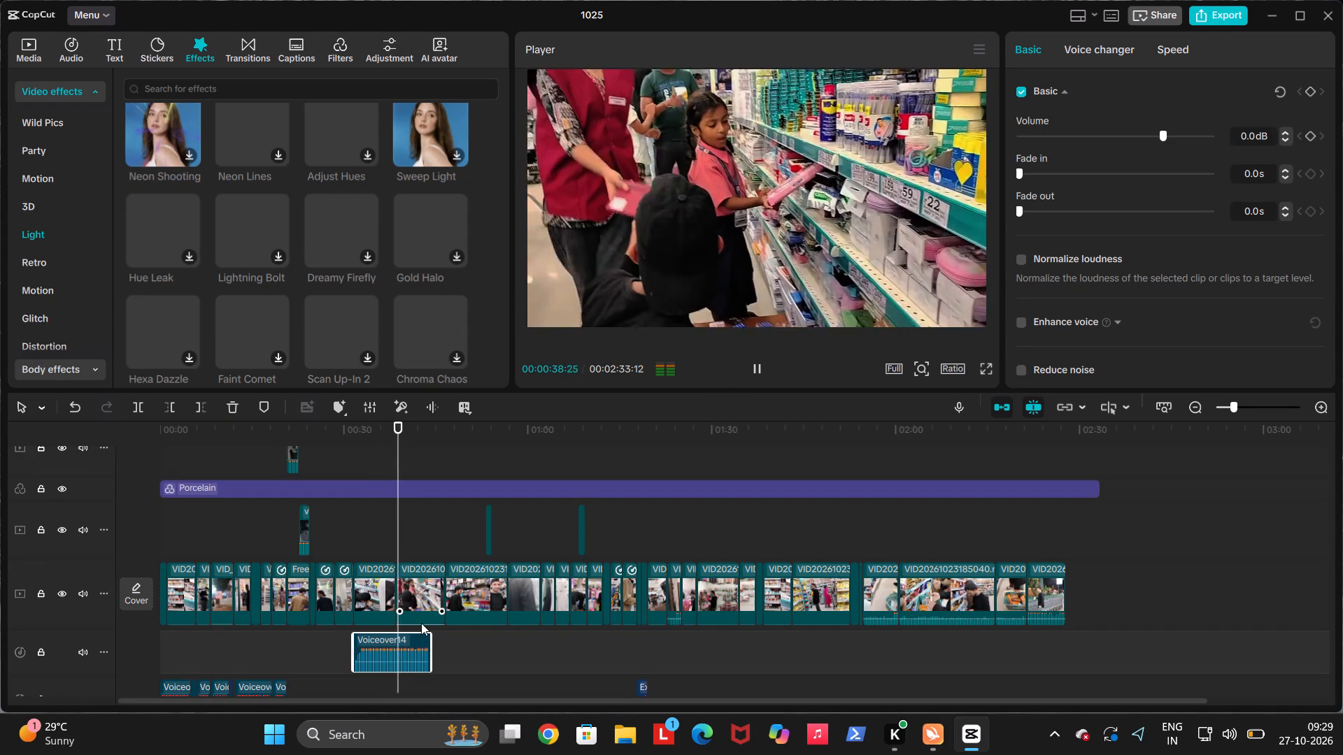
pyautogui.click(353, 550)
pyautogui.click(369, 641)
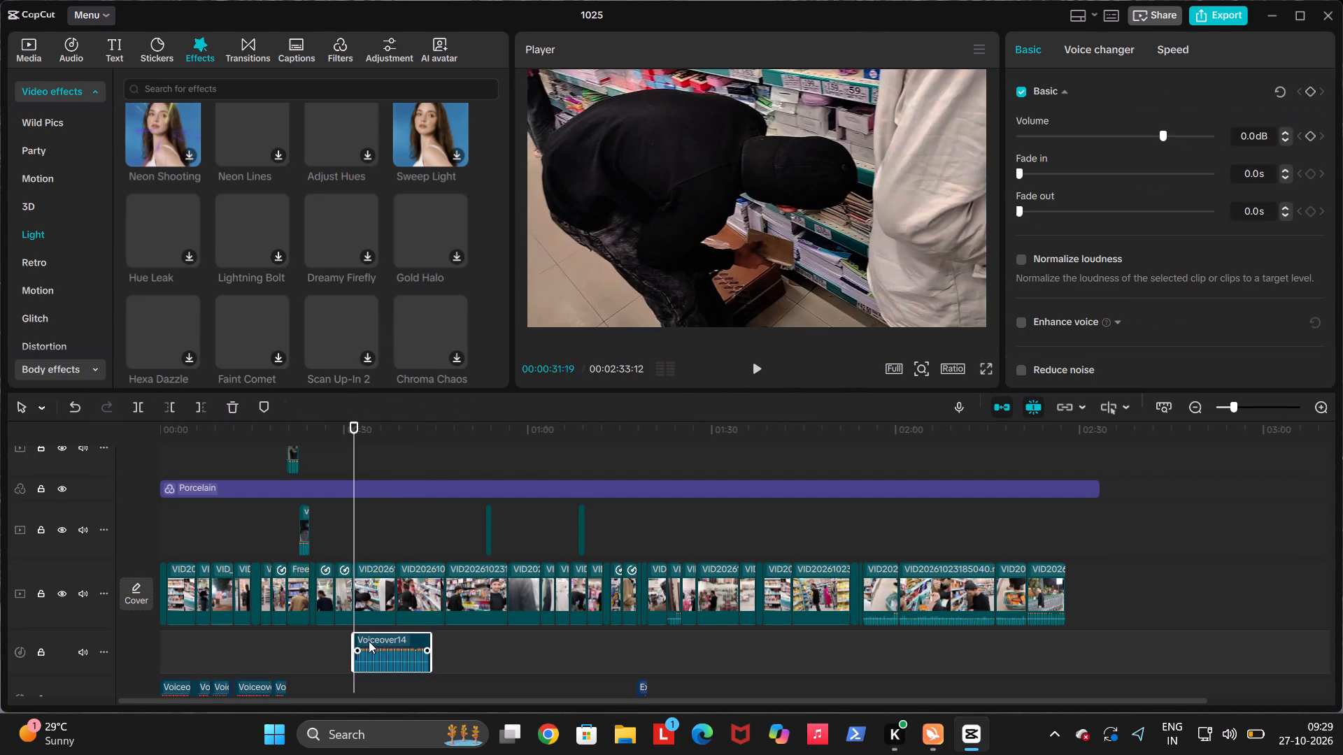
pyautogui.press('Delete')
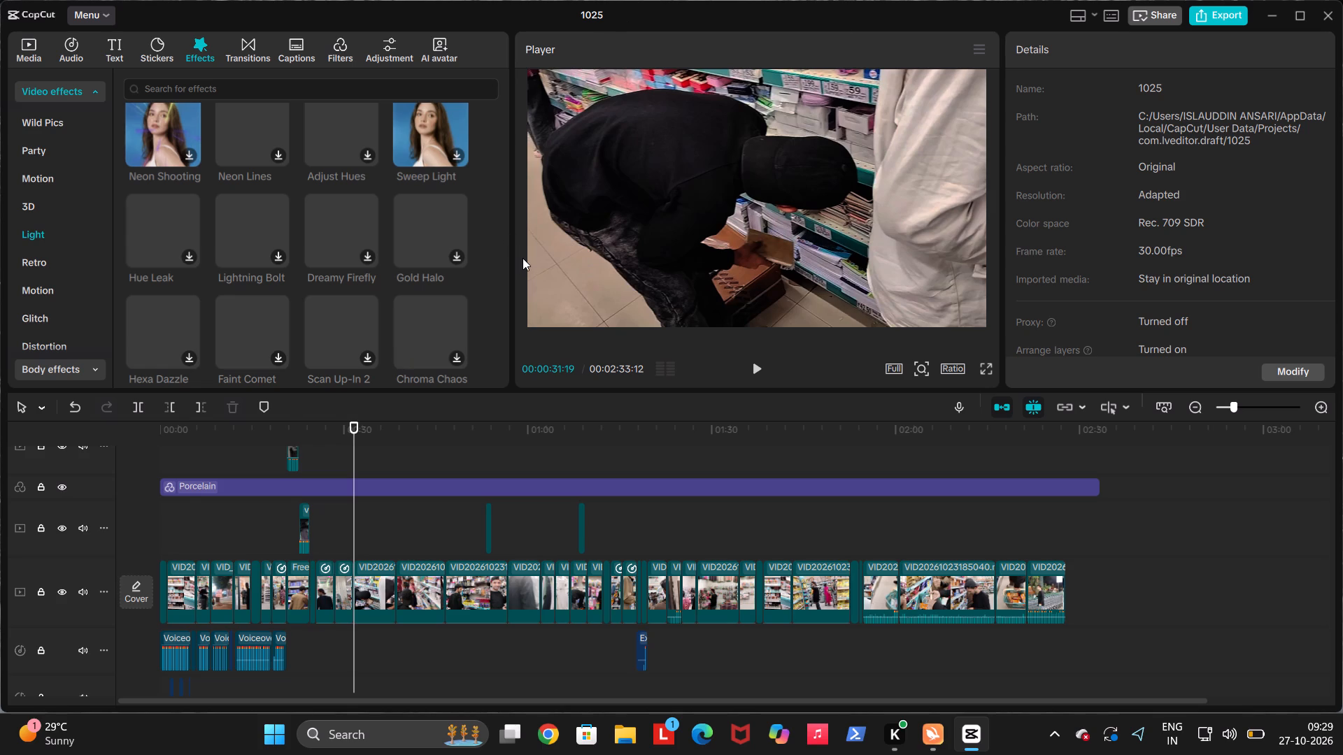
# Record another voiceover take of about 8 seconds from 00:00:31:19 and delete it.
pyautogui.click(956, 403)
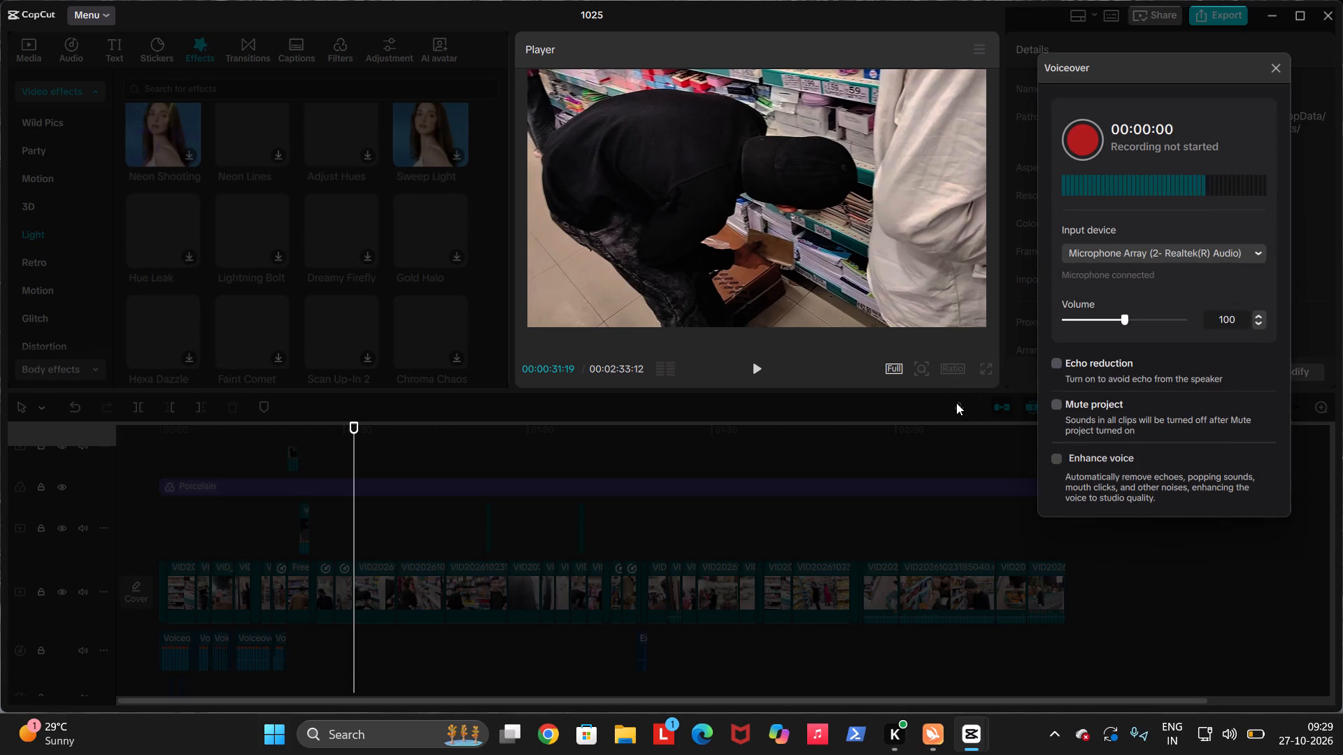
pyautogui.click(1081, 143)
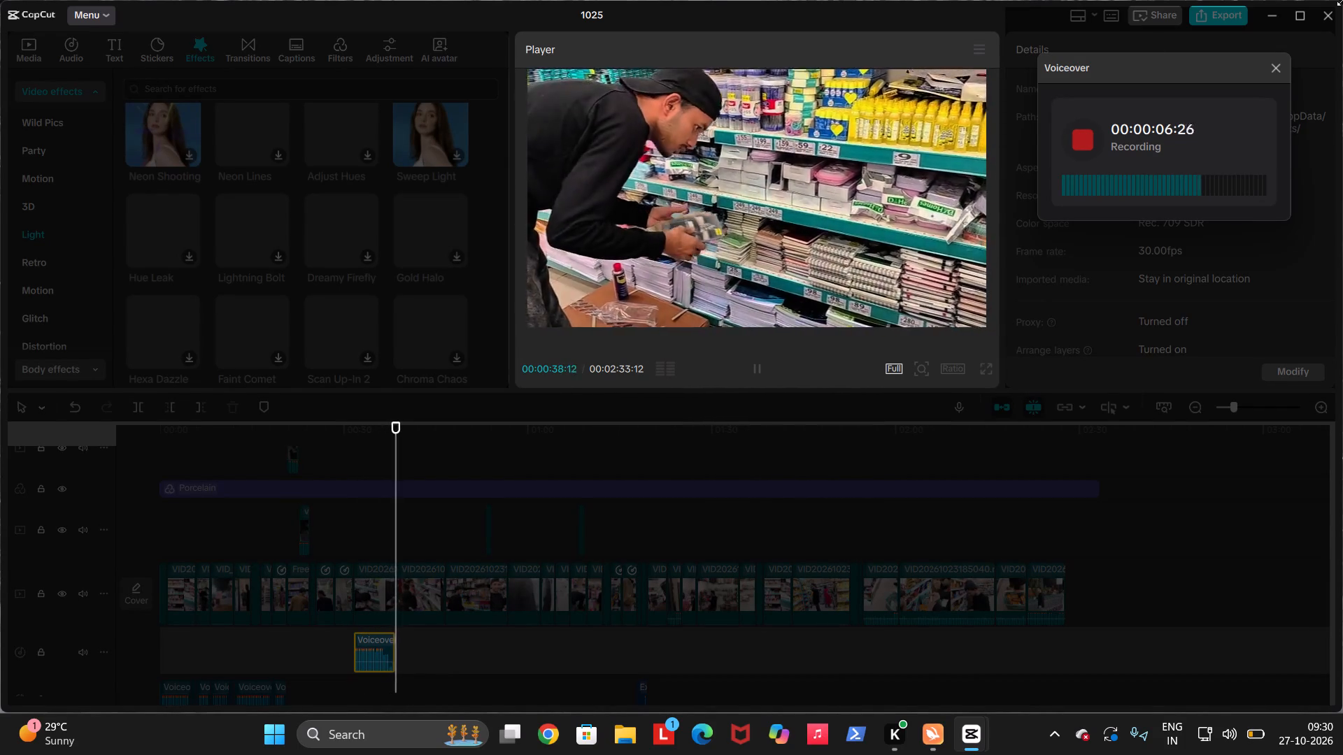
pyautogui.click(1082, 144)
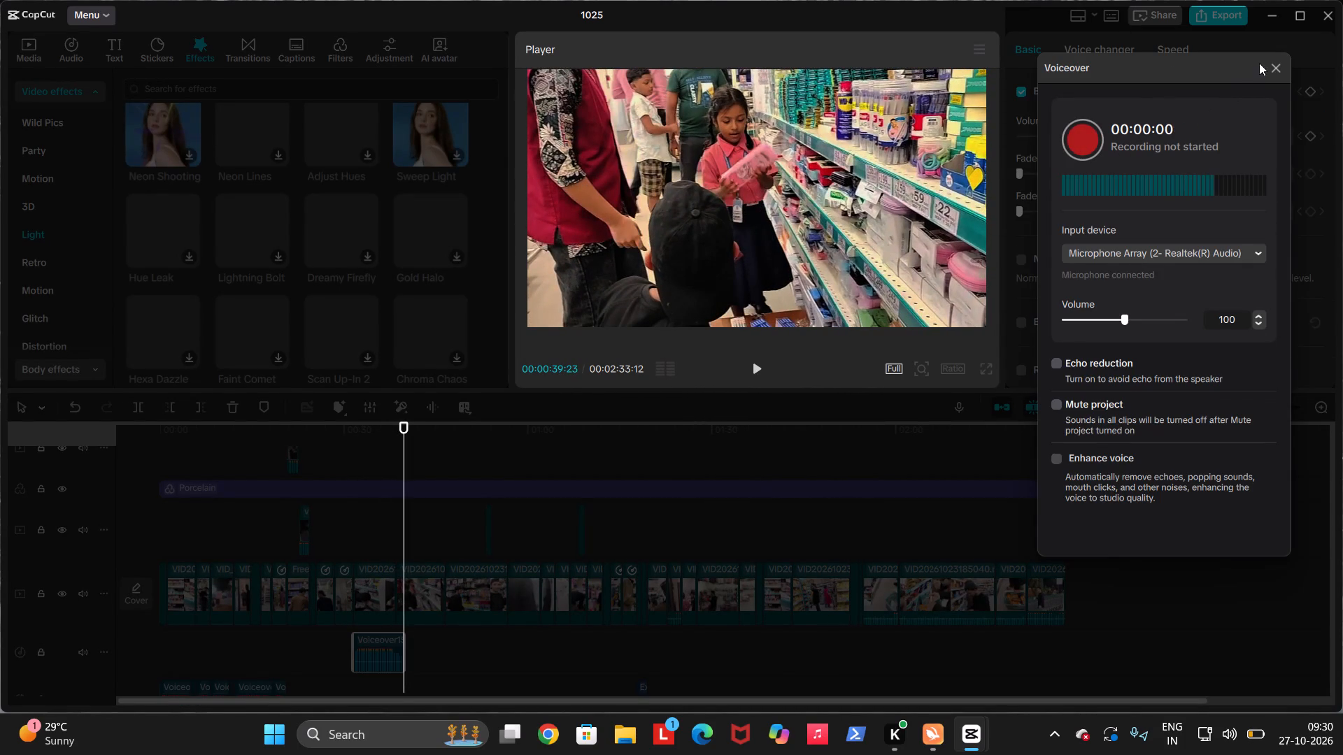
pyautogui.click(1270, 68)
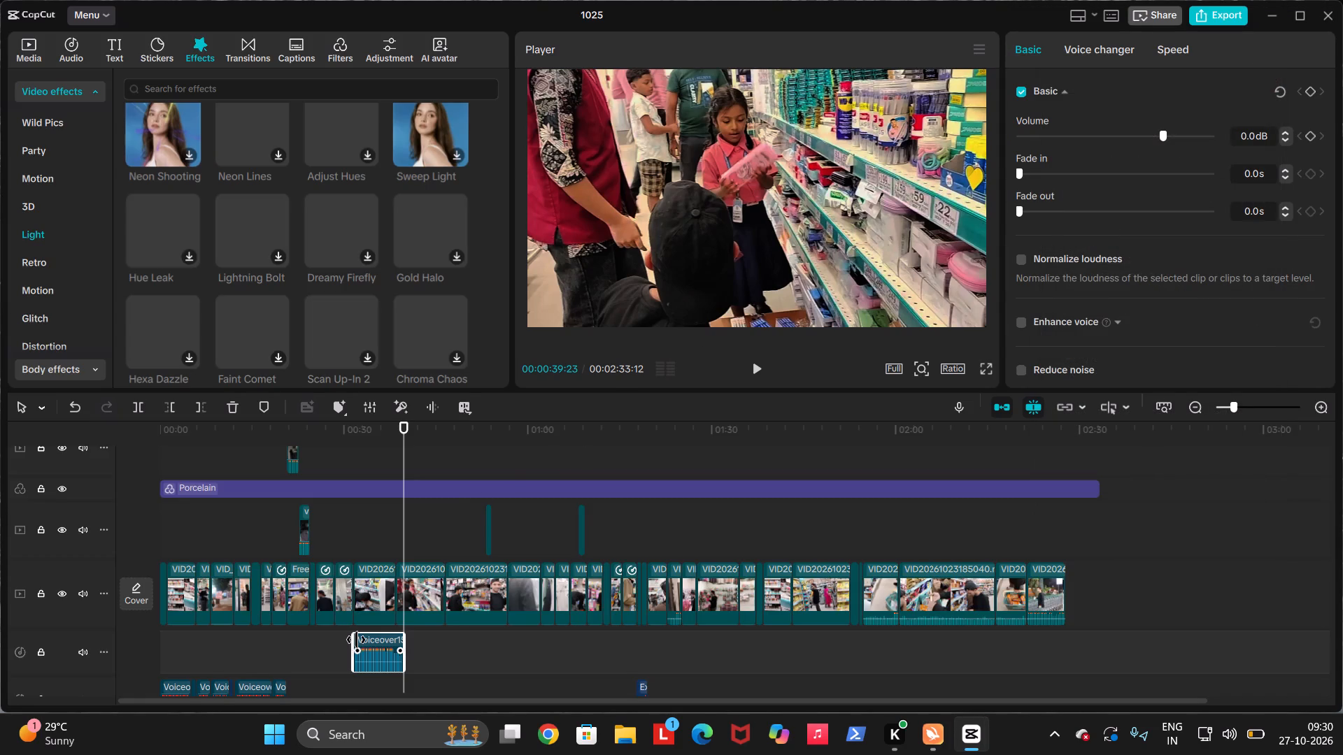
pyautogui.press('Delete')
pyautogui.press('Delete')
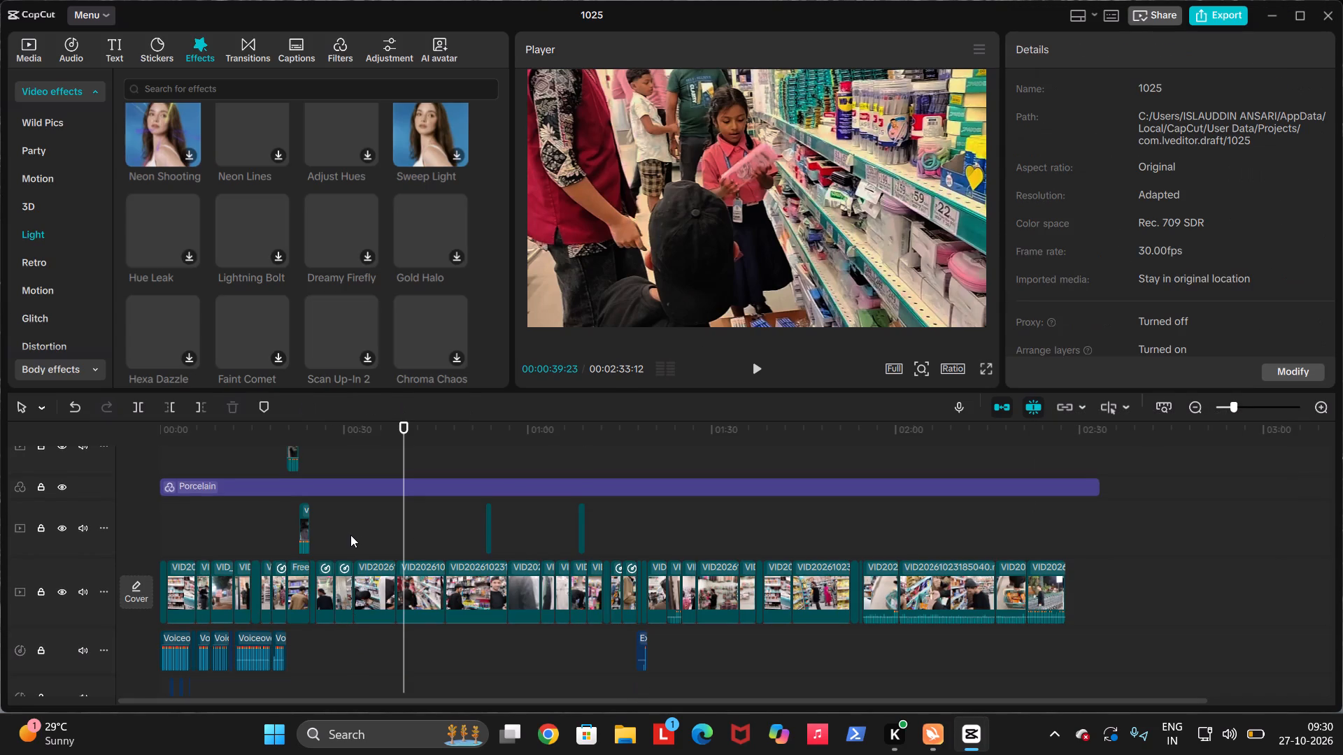
# Record a new voiceover of about 11 seconds over the stationery clips, starting at 00:00:31:19.
pyautogui.click(354, 536)
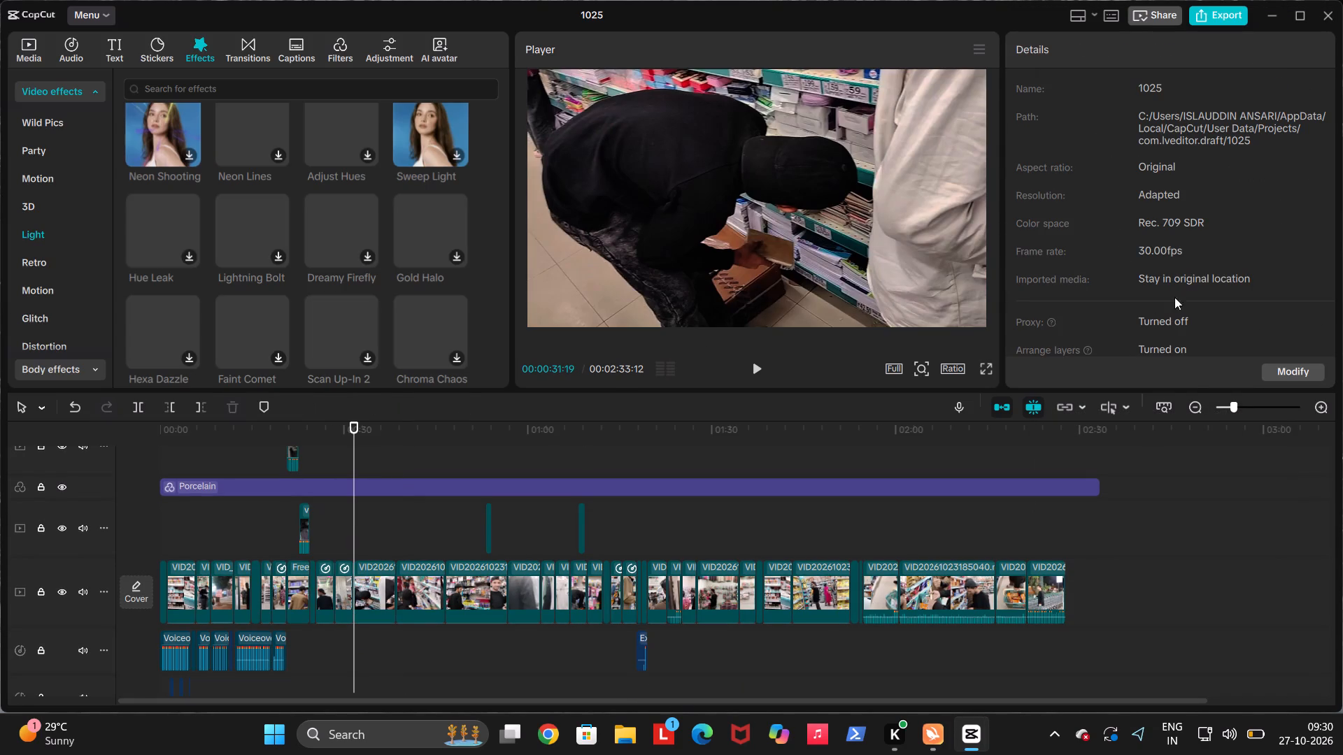
pyautogui.click(958, 404)
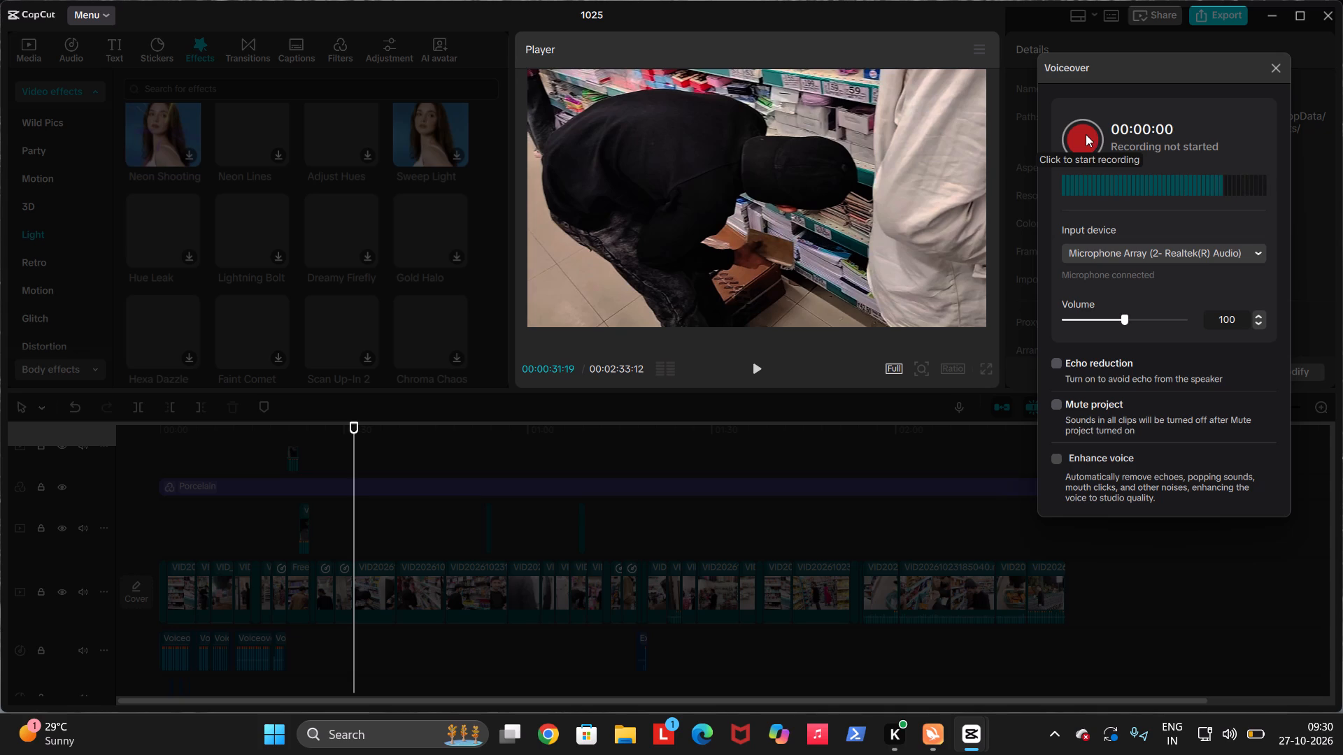
pyautogui.click(1086, 134)
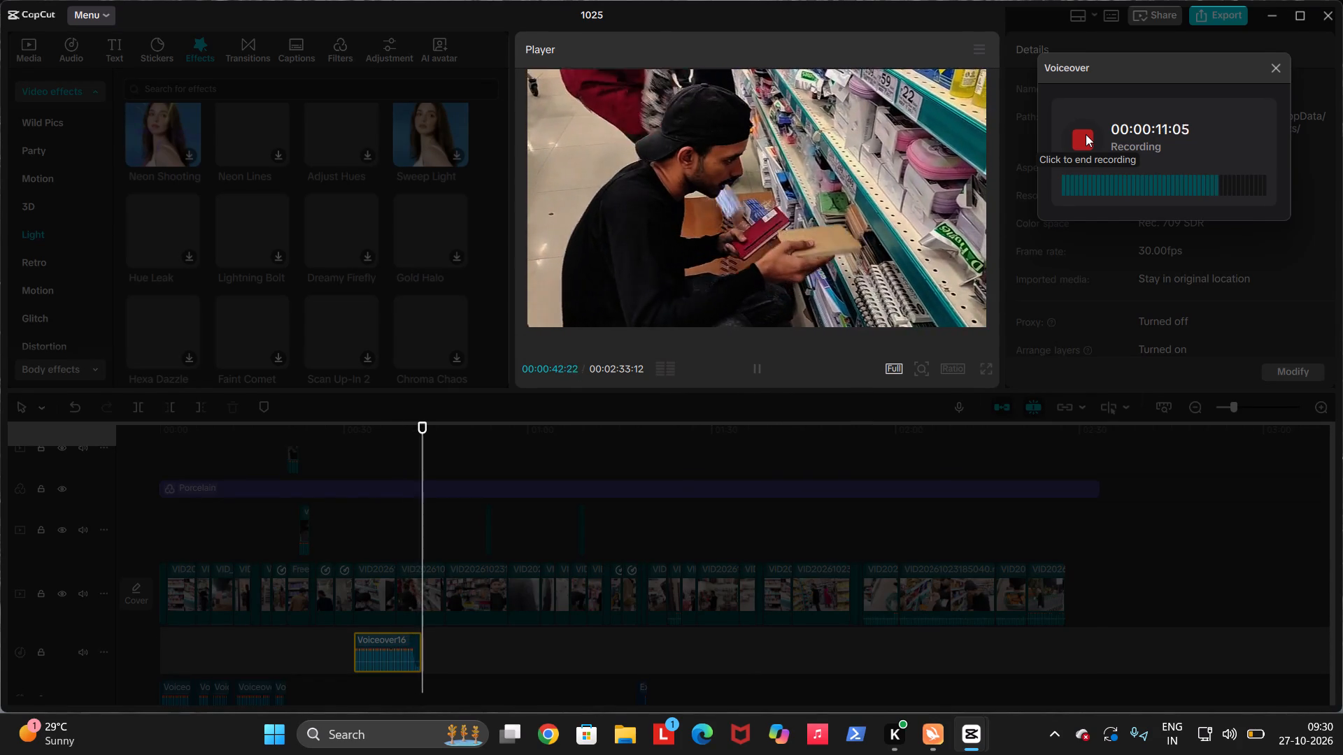
pyautogui.press('space')
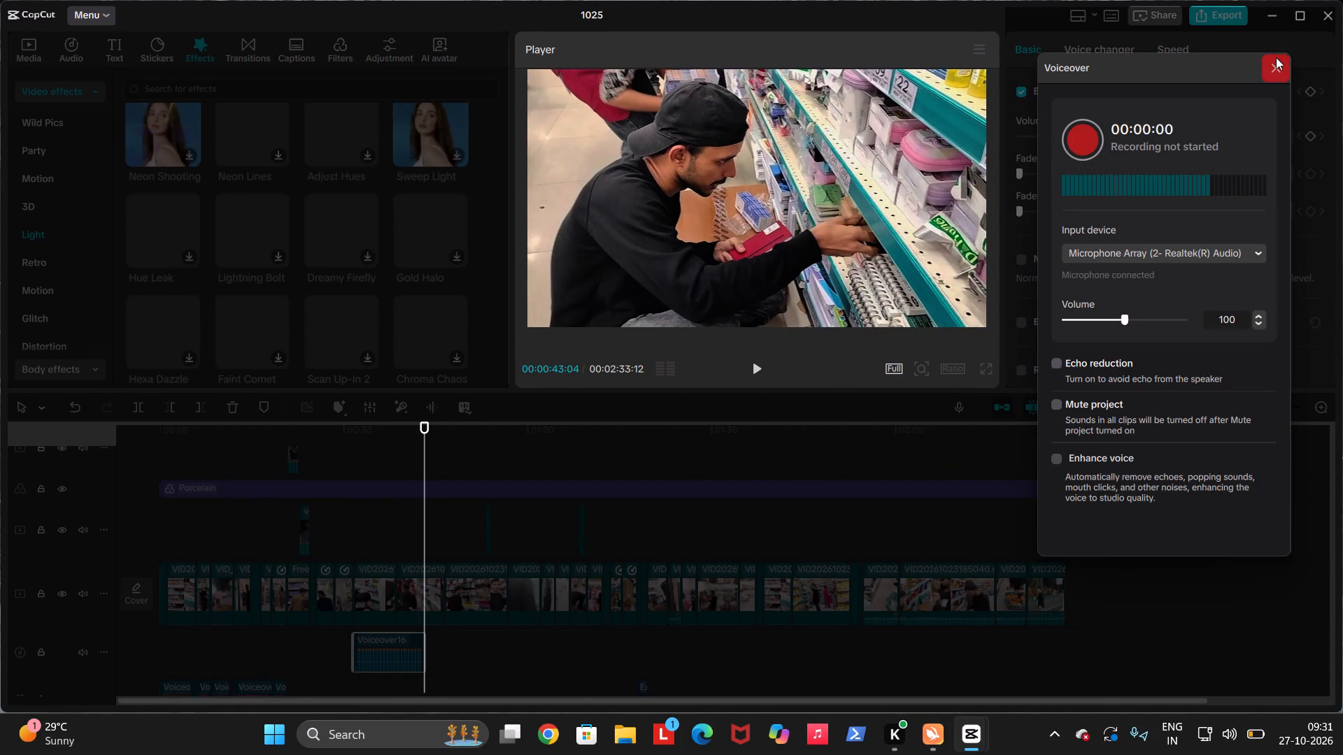
pyautogui.click(1276, 57)
# Play back the new voiceover from its start at 00:00:31:19 to its end near 00:00:43.
pyautogui.click(354, 534)
pyautogui.press('space')
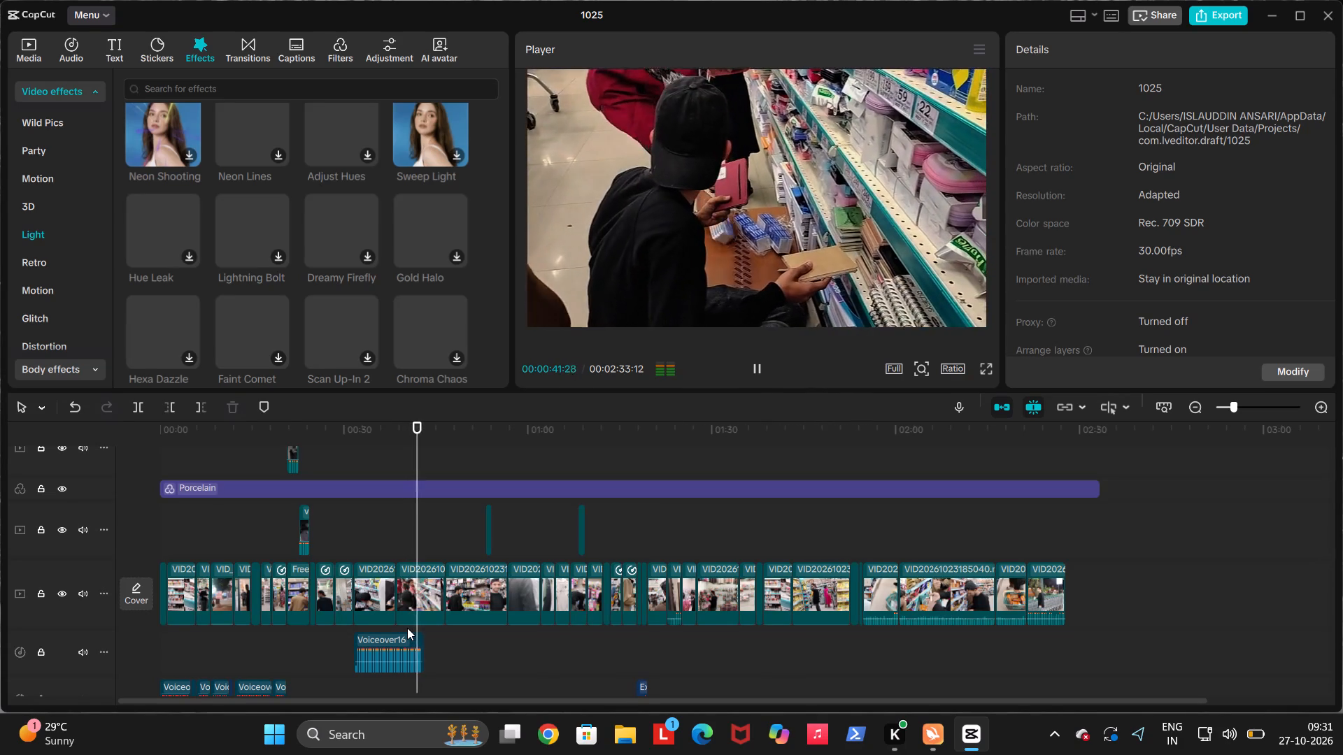
pyautogui.press('space')
pyautogui.press('space')
pyautogui.press('space')
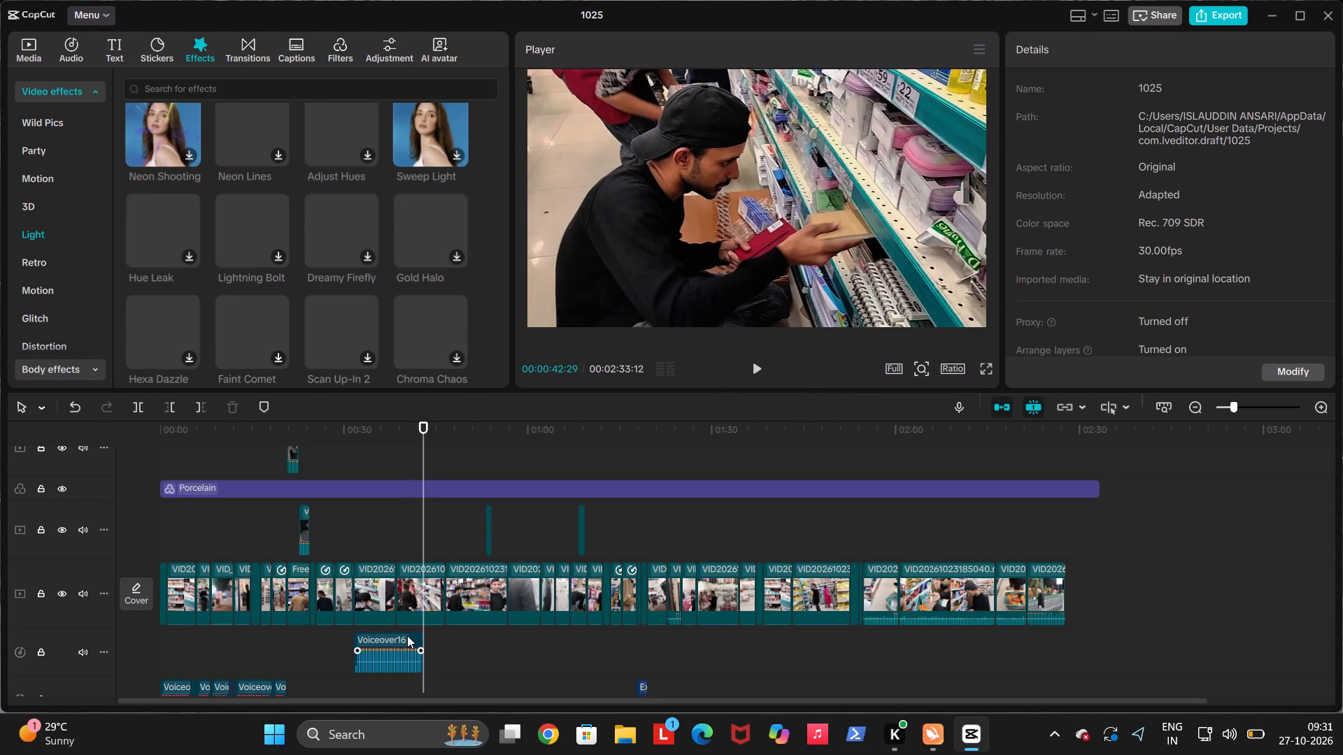
# Apply Reduce noise to the newly recorded voiceover clip under the stationery-aisle shots.
pyautogui.click(407, 635)
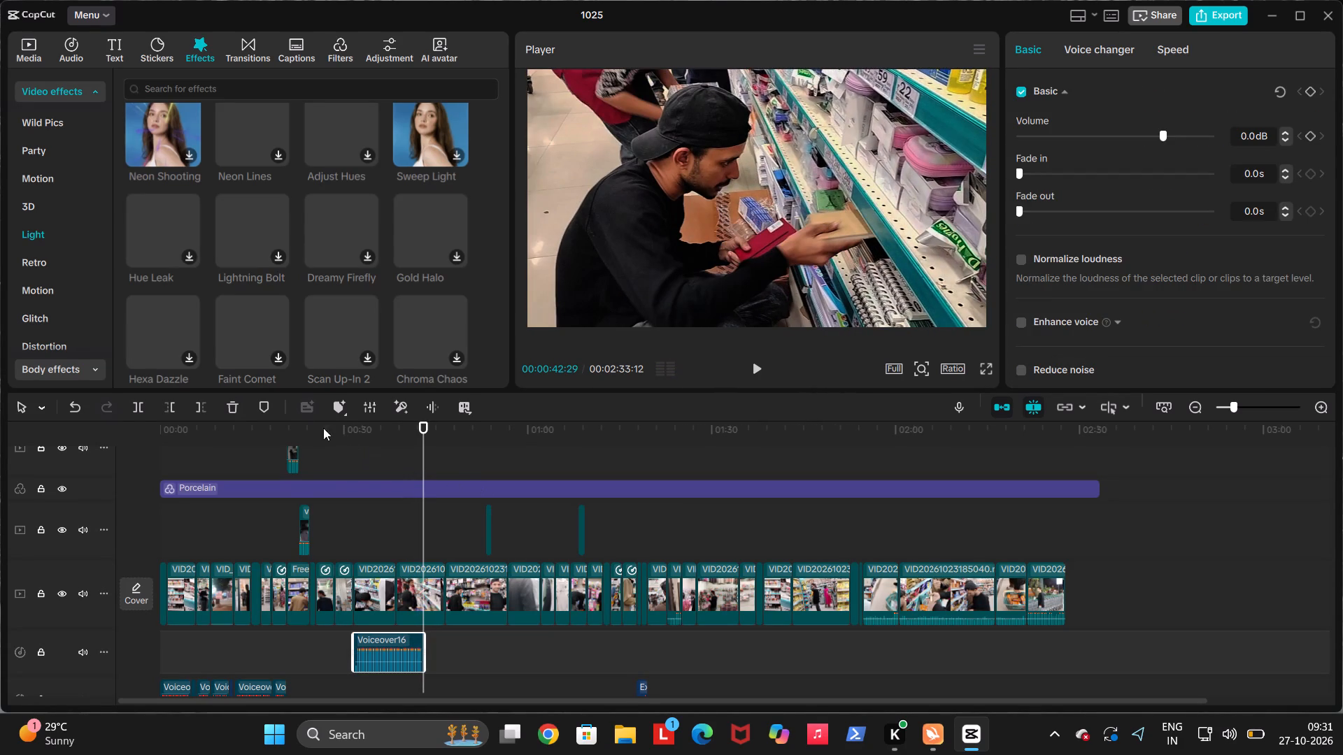
pyautogui.click(431, 413)
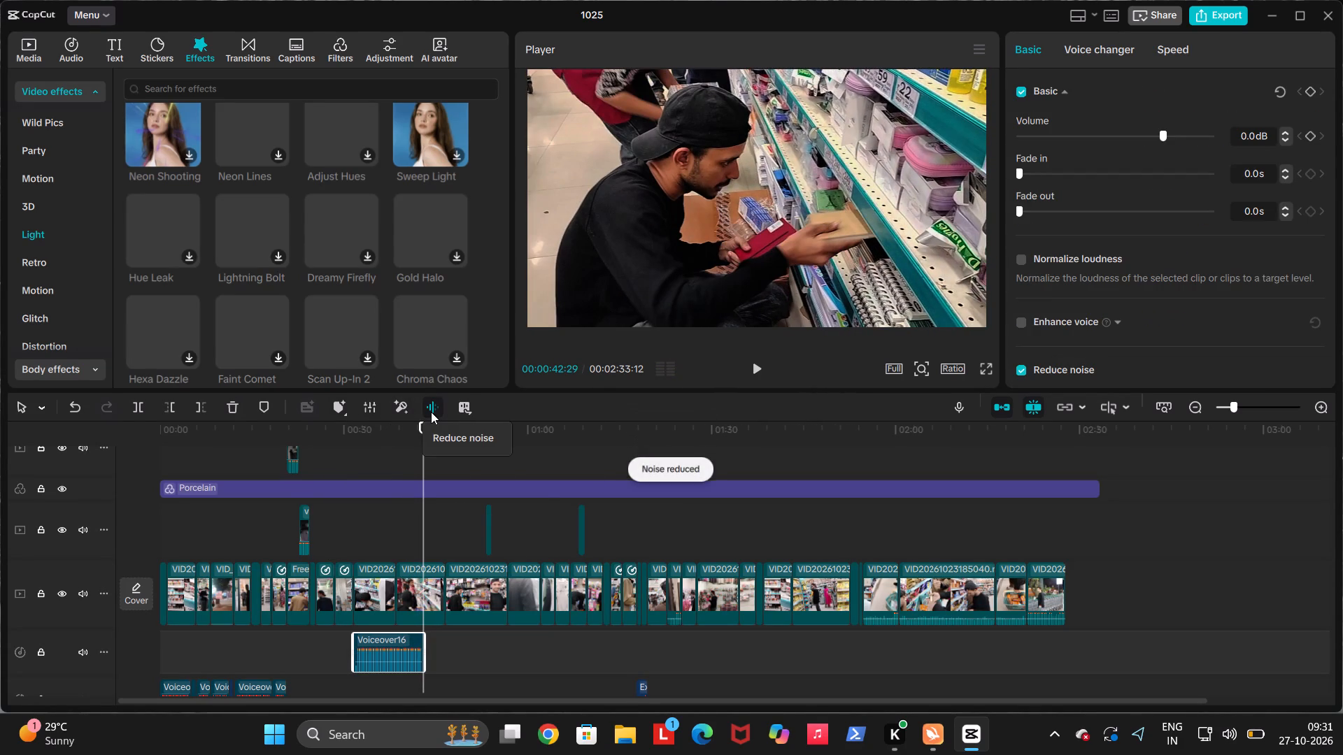
# Apply Enhance voice to the new voiceover clip under the stationery shots at intensity 100.
pyautogui.click(408, 406)
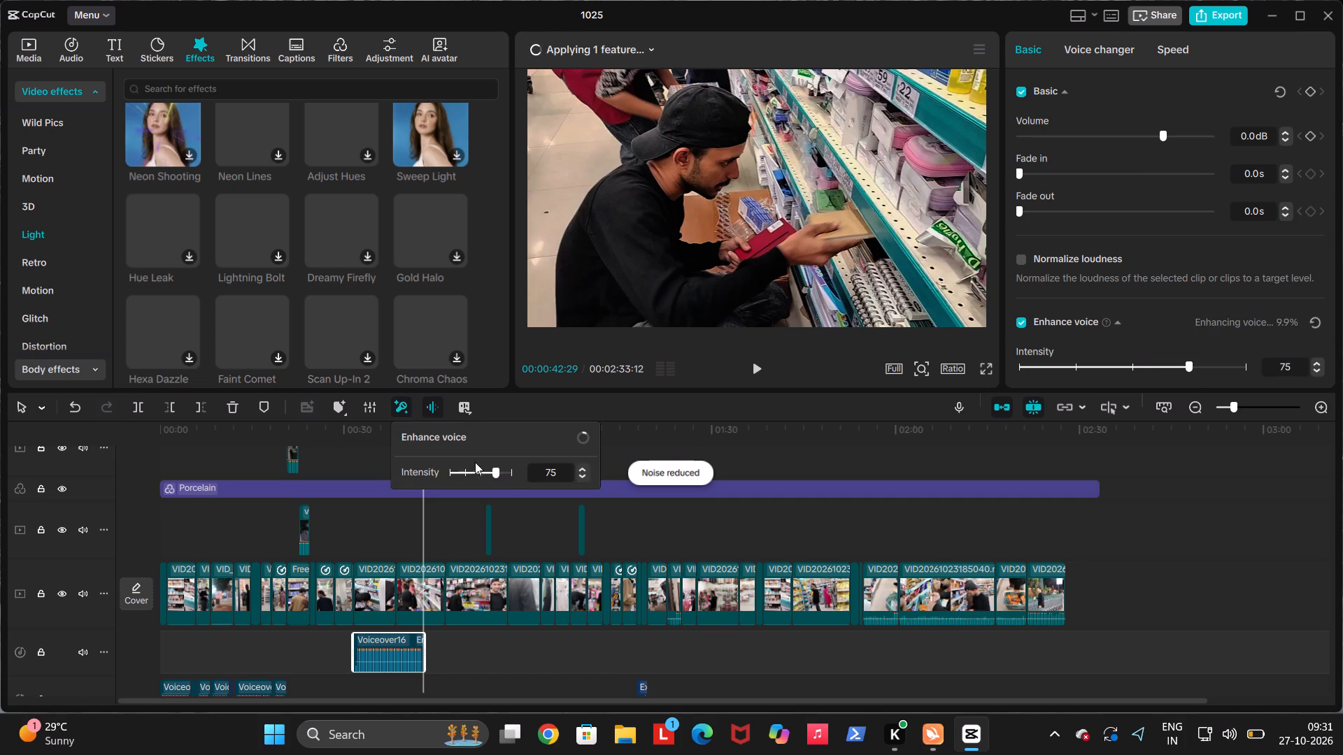
pyautogui.click(511, 471)
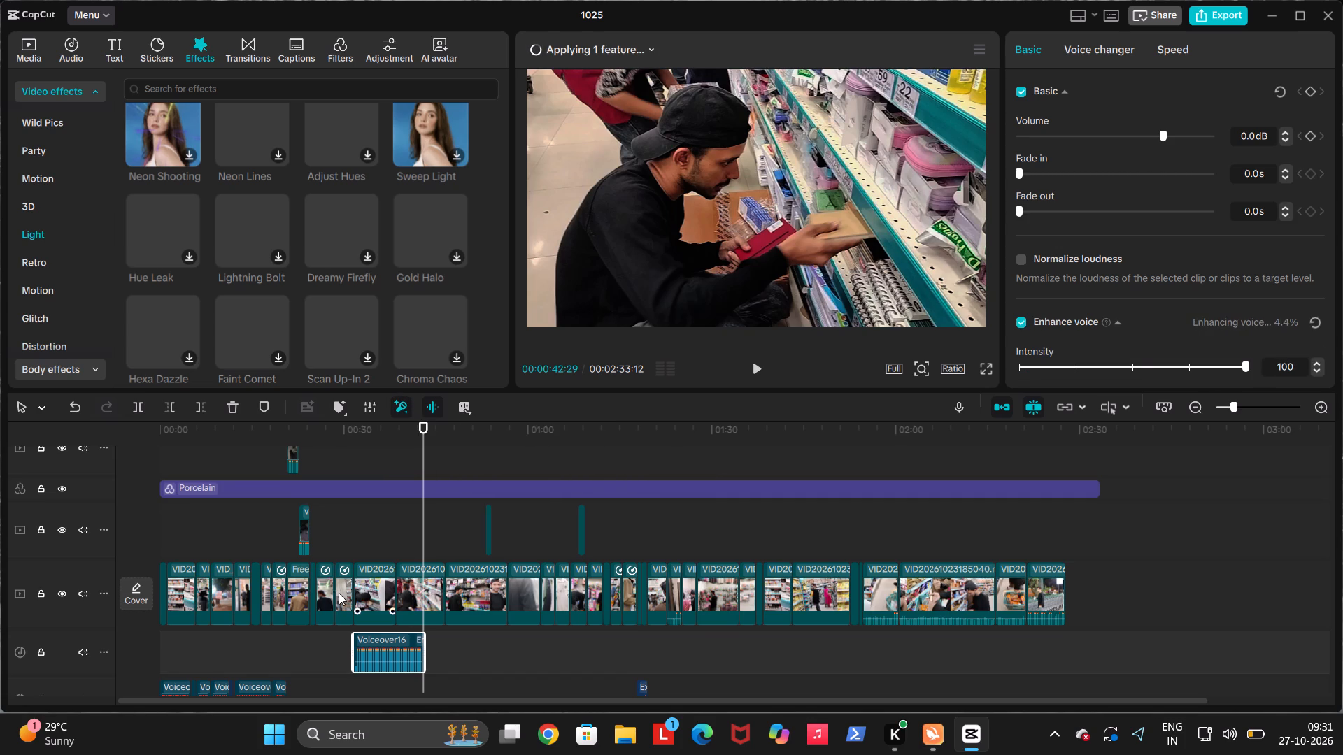
# Play back the stationery clips from 00:00:30:18 and check the picture around the end of the new voiceover.
pyautogui.click(348, 547)
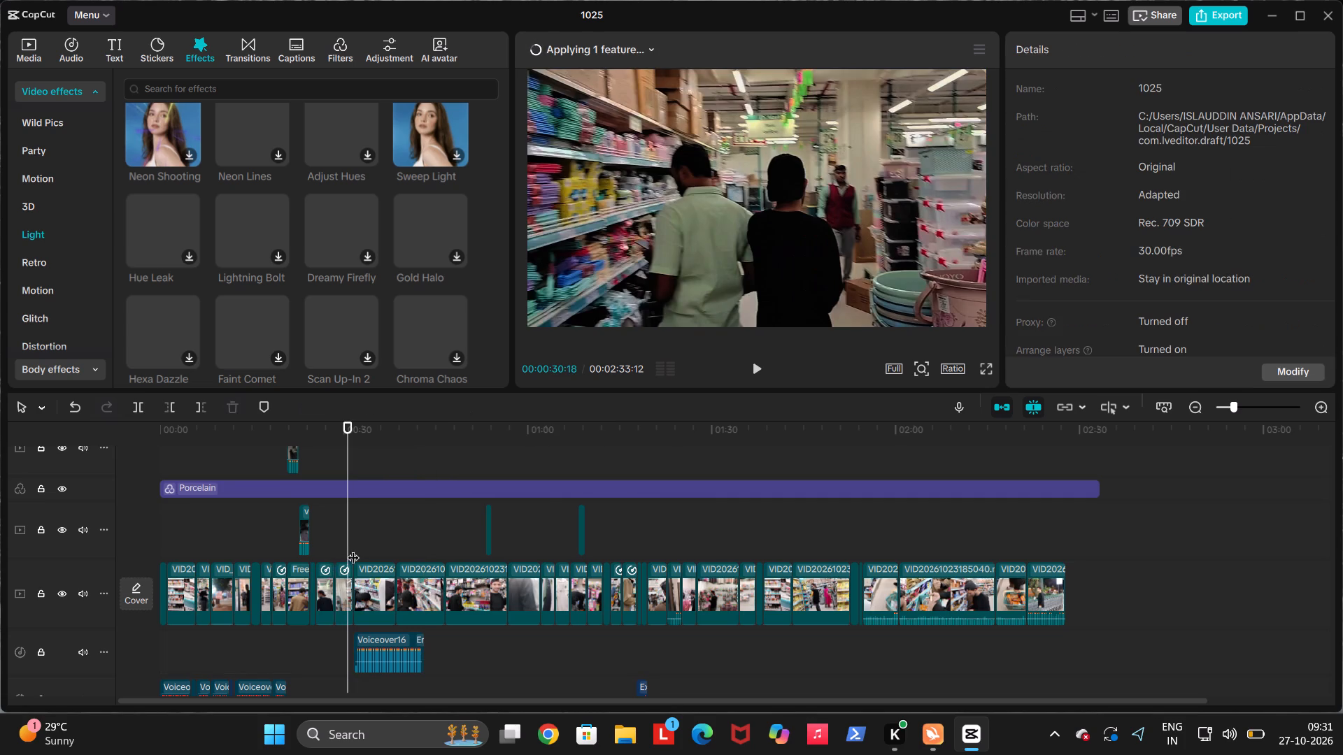
pyautogui.press('space')
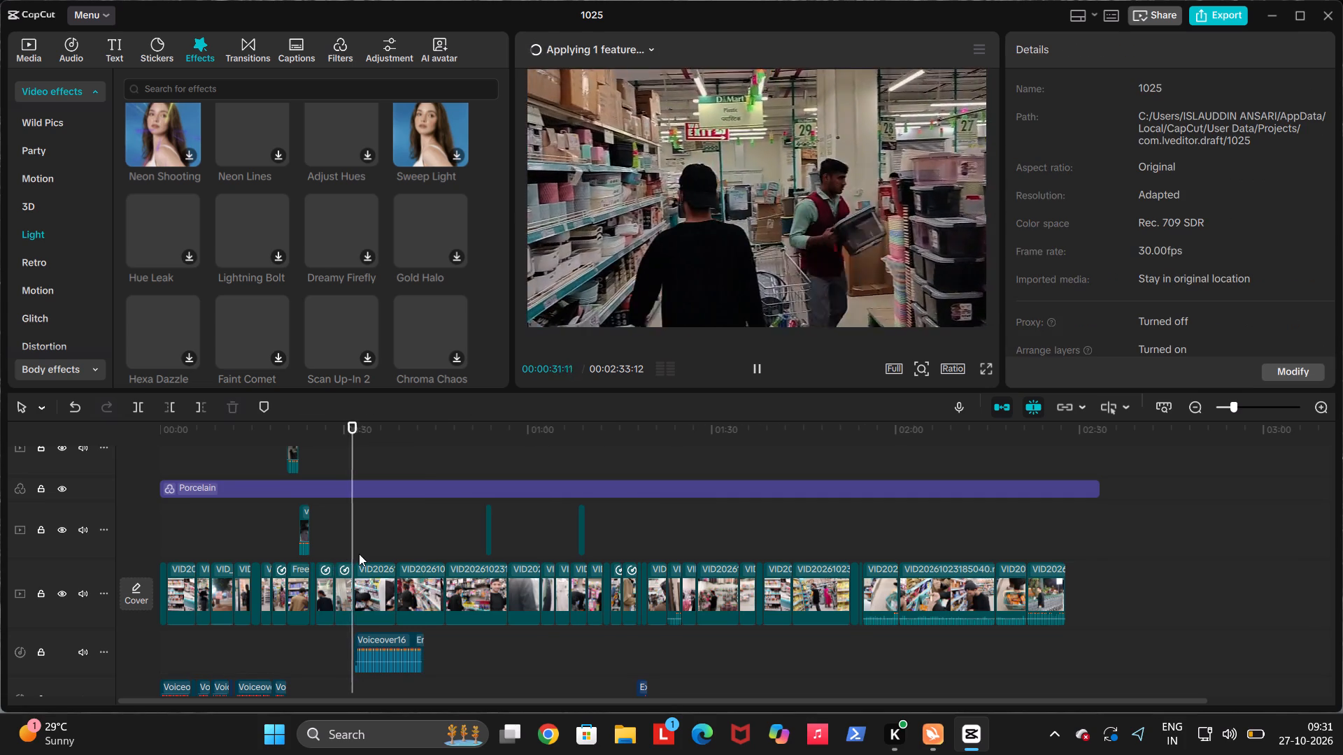
pyautogui.click(442, 636)
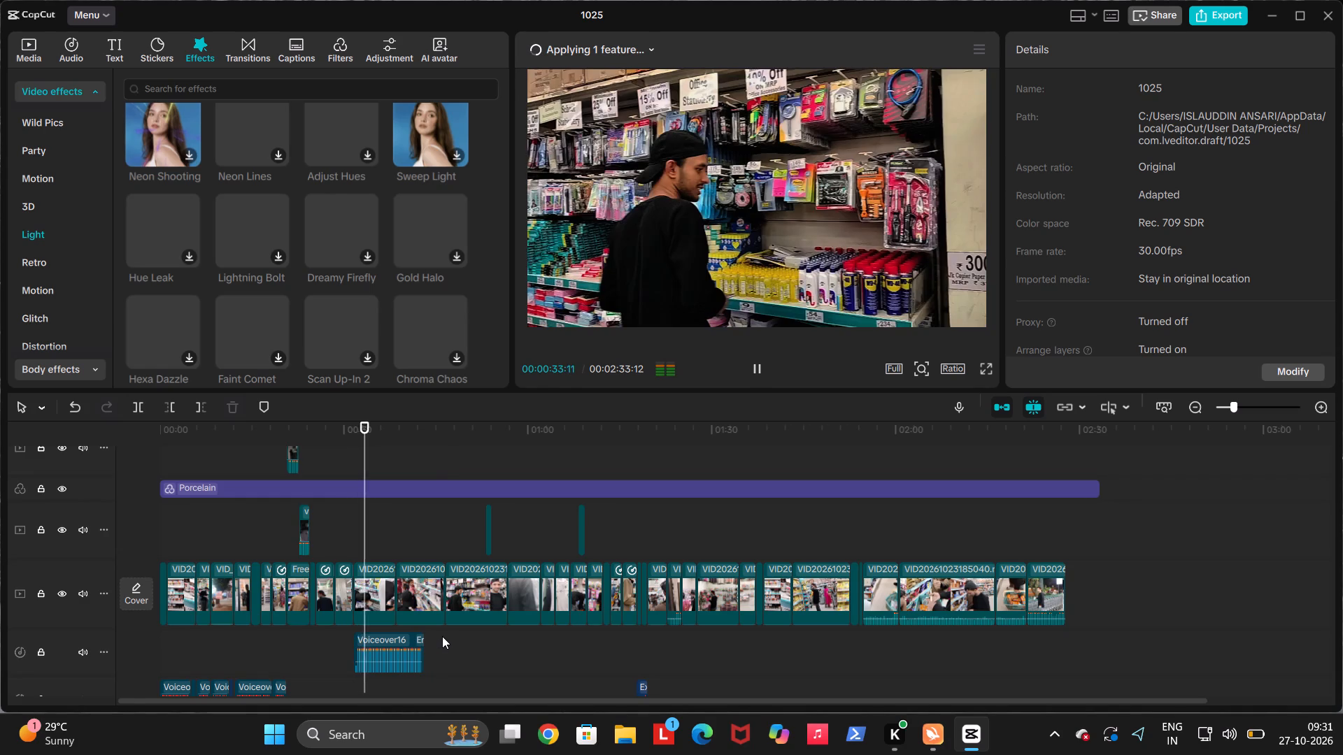
pyautogui.click(427, 636)
pyautogui.press('space')
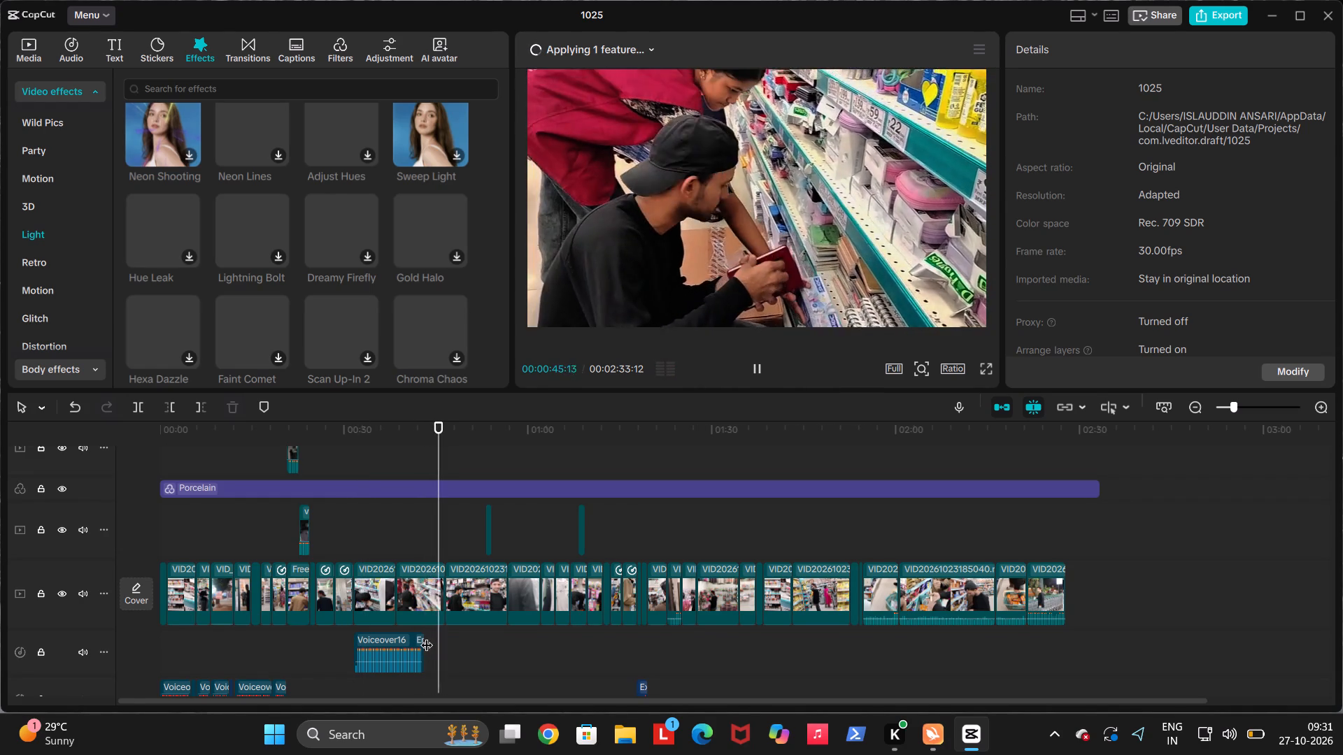
pyautogui.press('space')
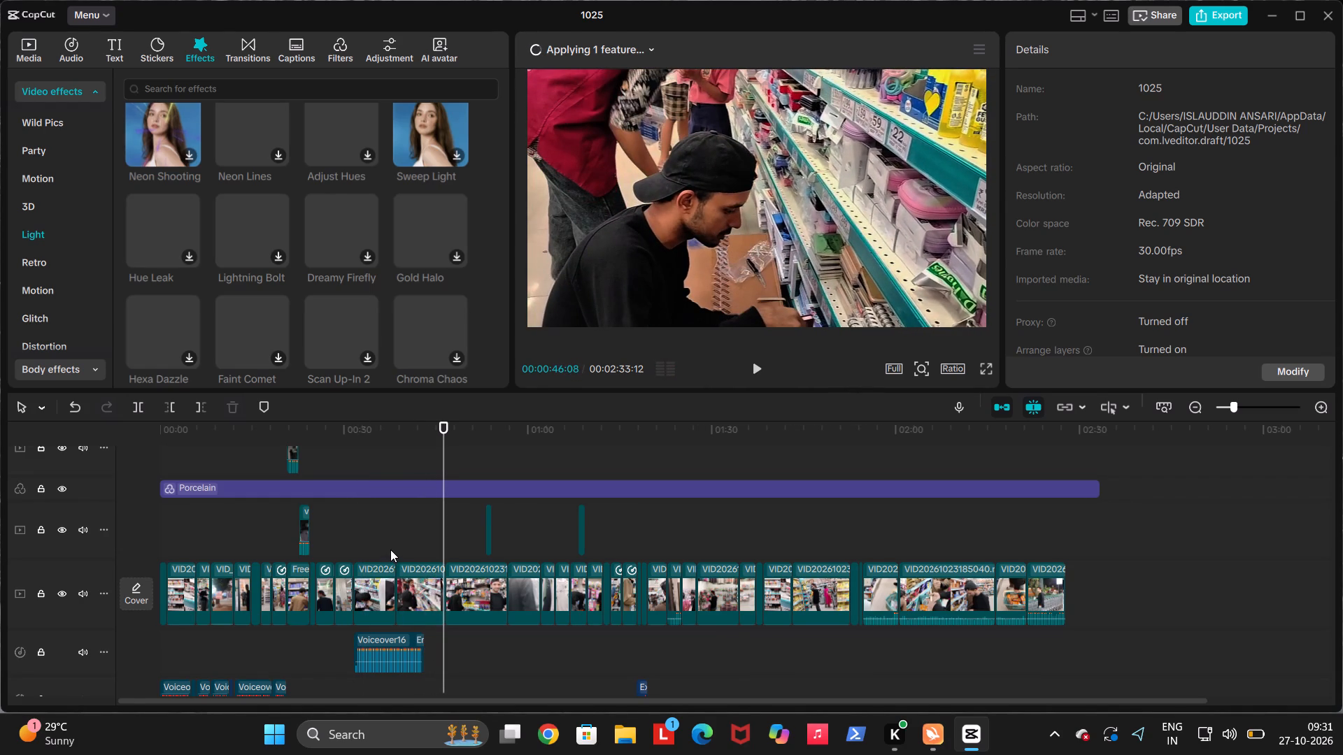
# Trim away the beginning of the first stationery clip above the voiceover, up to 00:00:33:28.
pyautogui.click(385, 547)
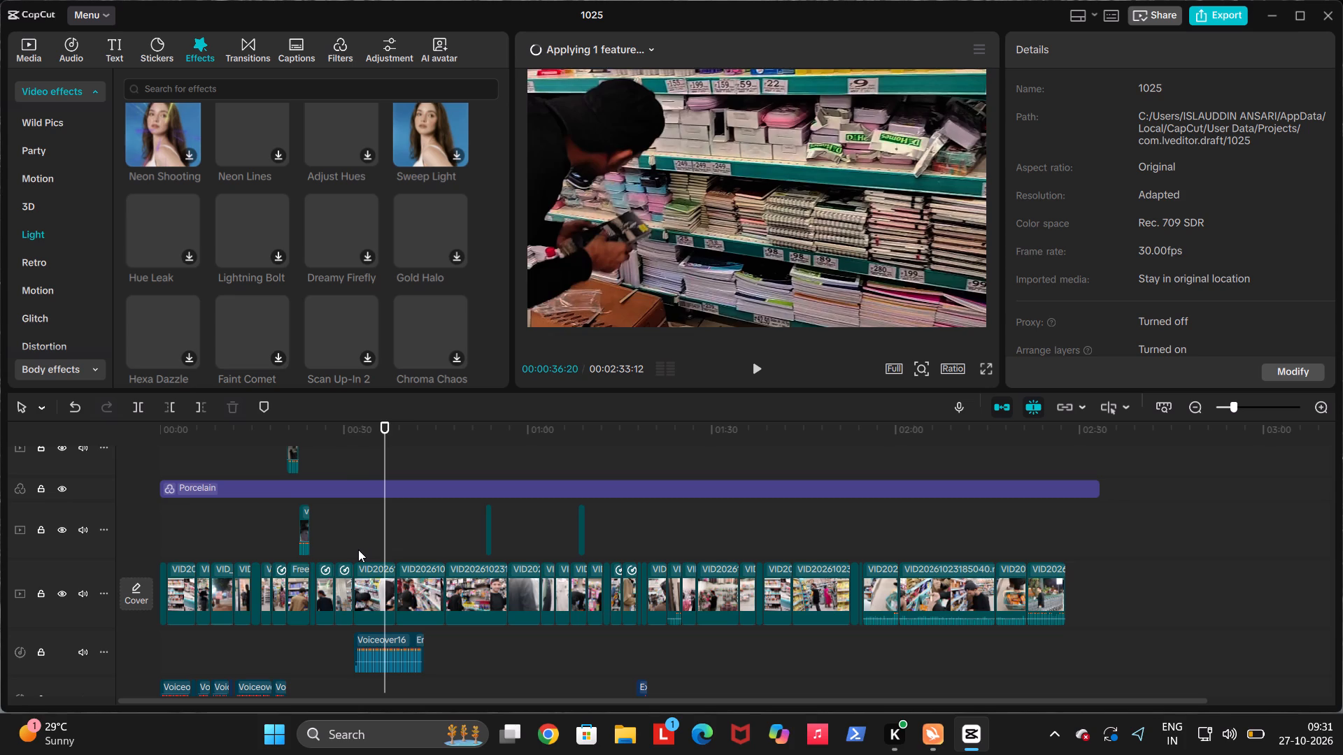
pyautogui.click(358, 549)
pyautogui.press('space')
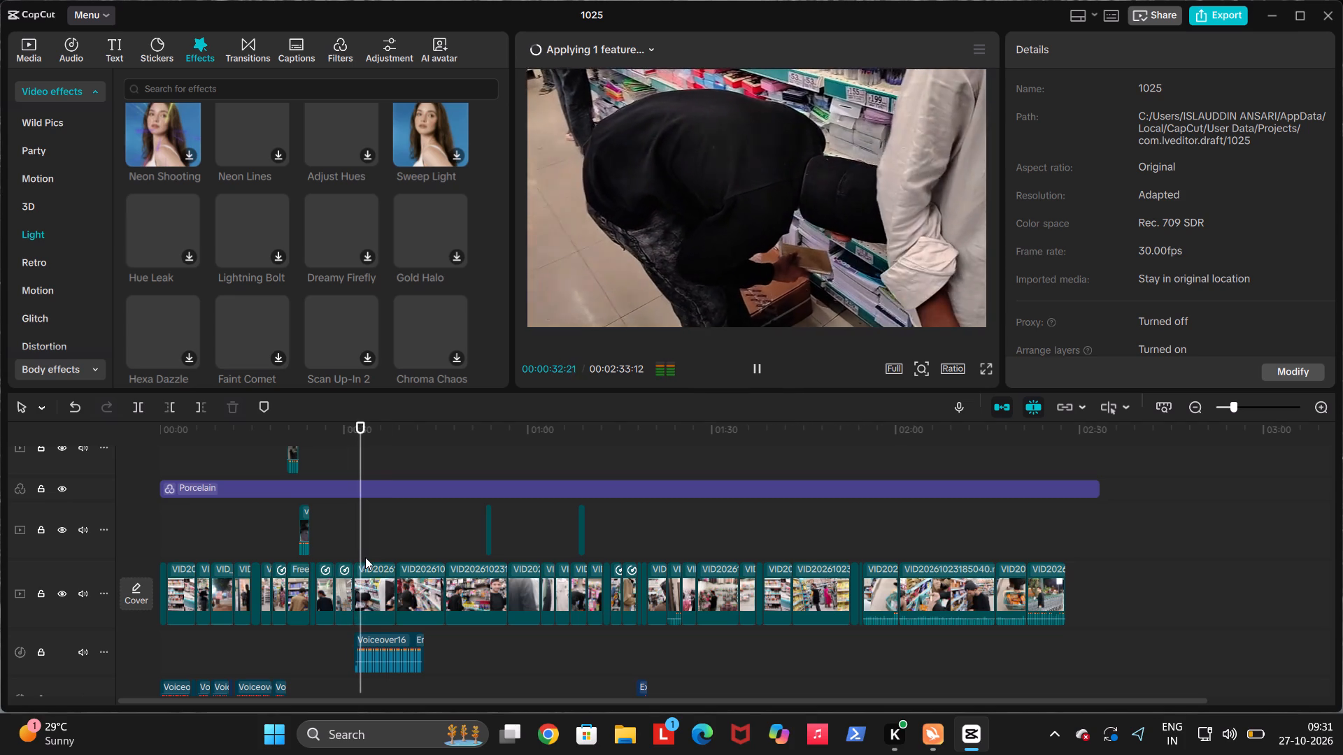
pyautogui.press('space')
pyautogui.click(374, 563)
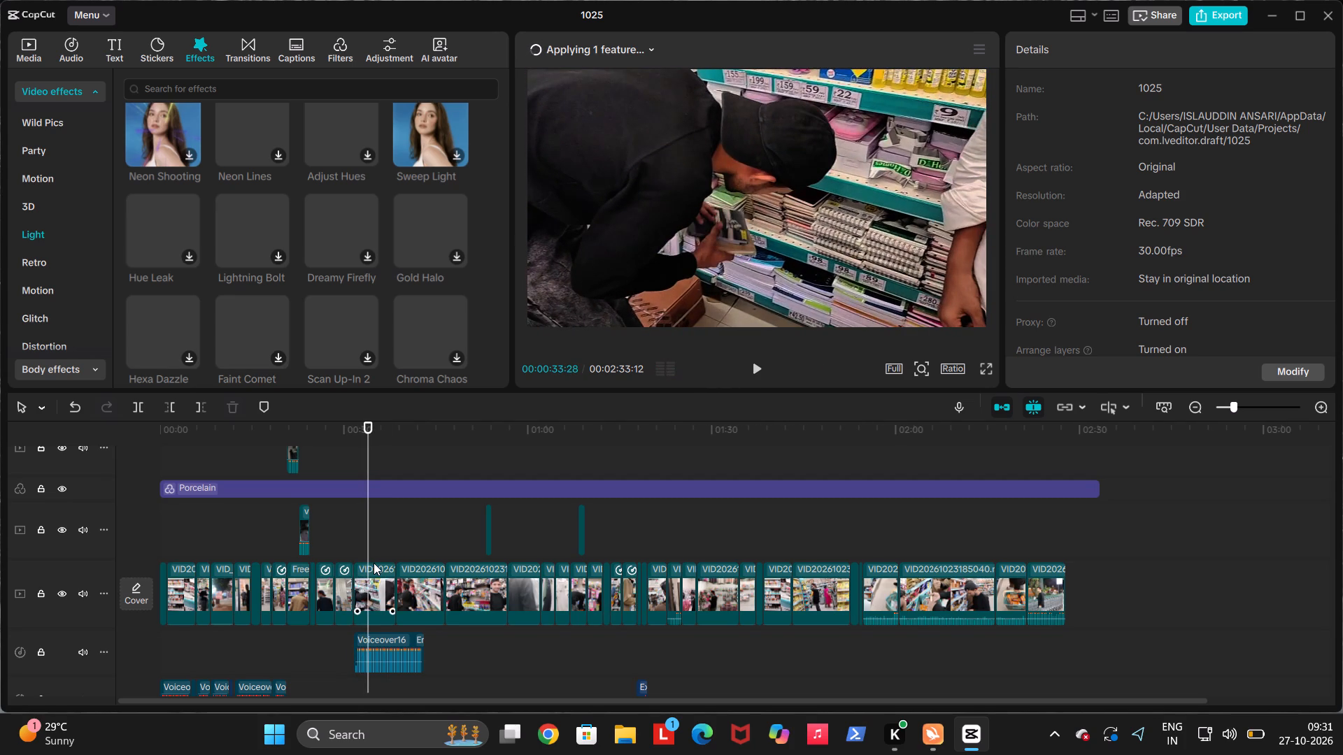
pyautogui.click(374, 587)
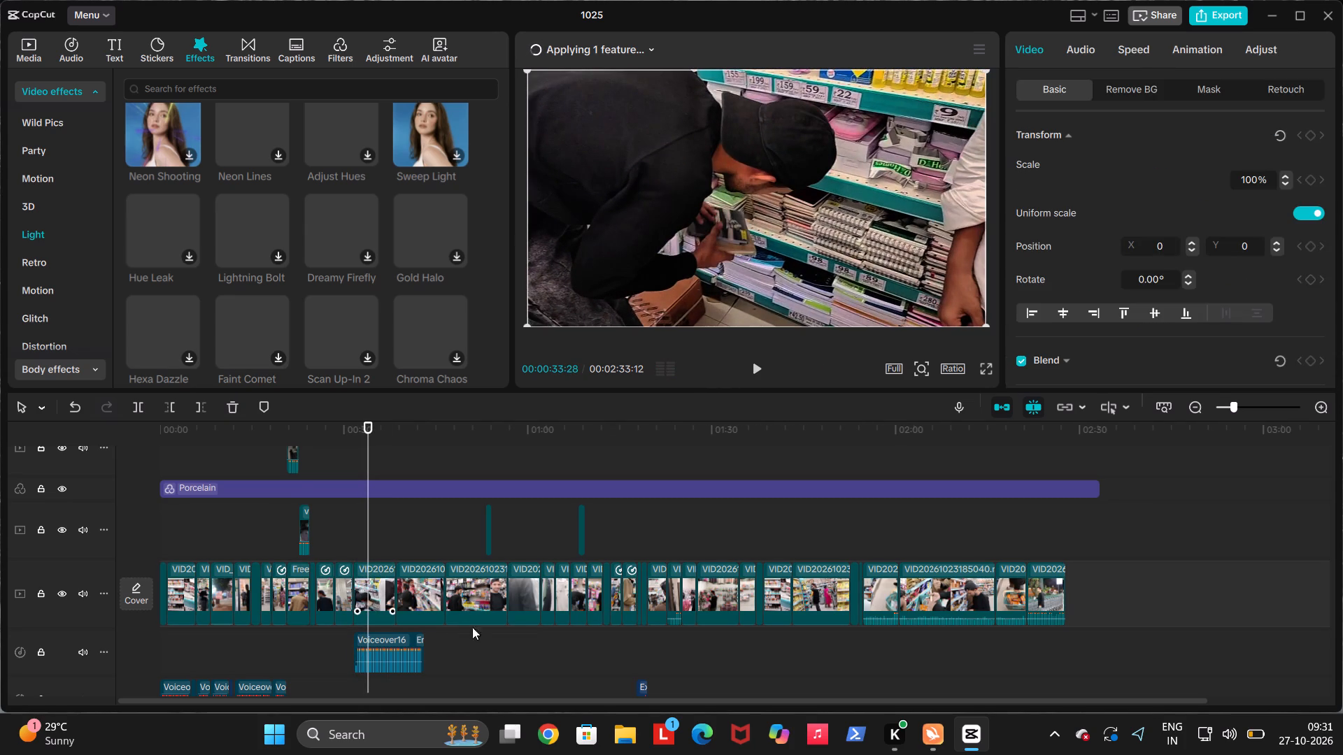
pyautogui.click(427, 589)
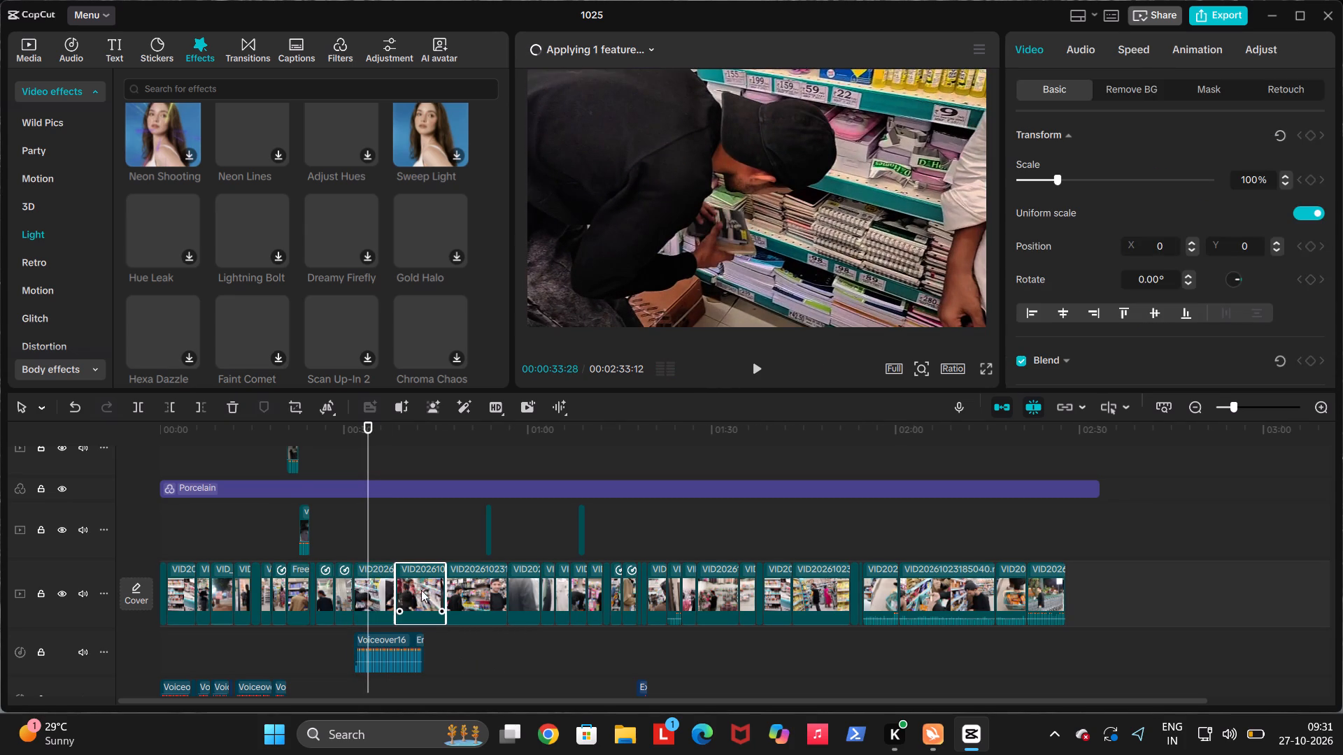
pyautogui.click(360, 592)
pyautogui.press('q')
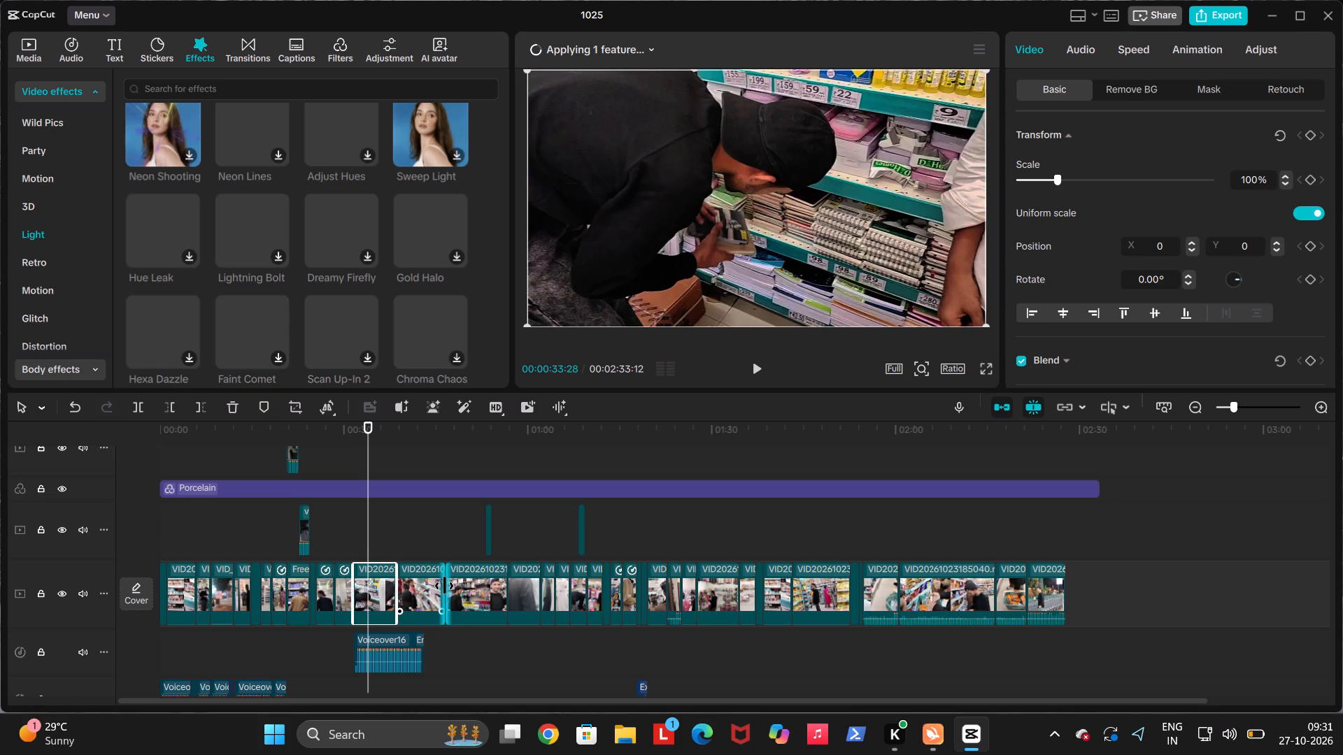
# Play back the trimmed stationery section past the end of the voiceover, to about 00:00:44.
pyautogui.press('space')
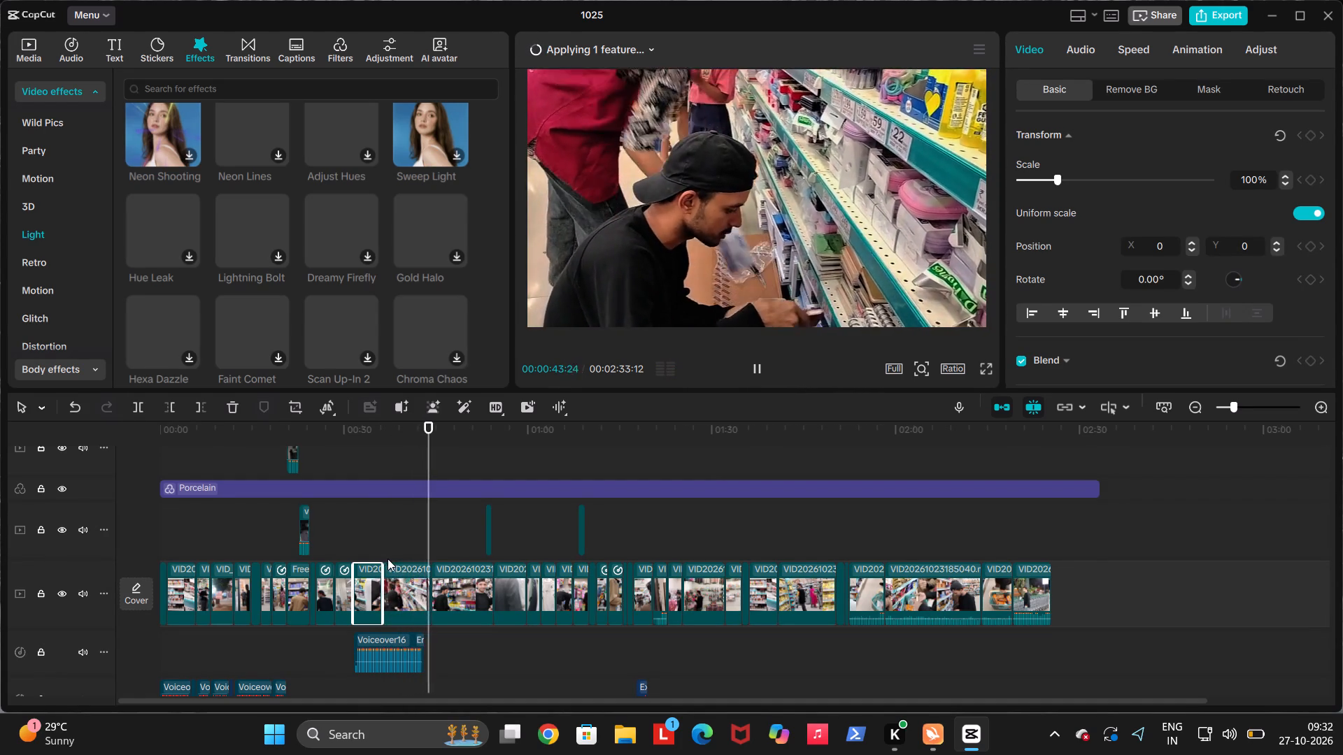
pyautogui.press('space')
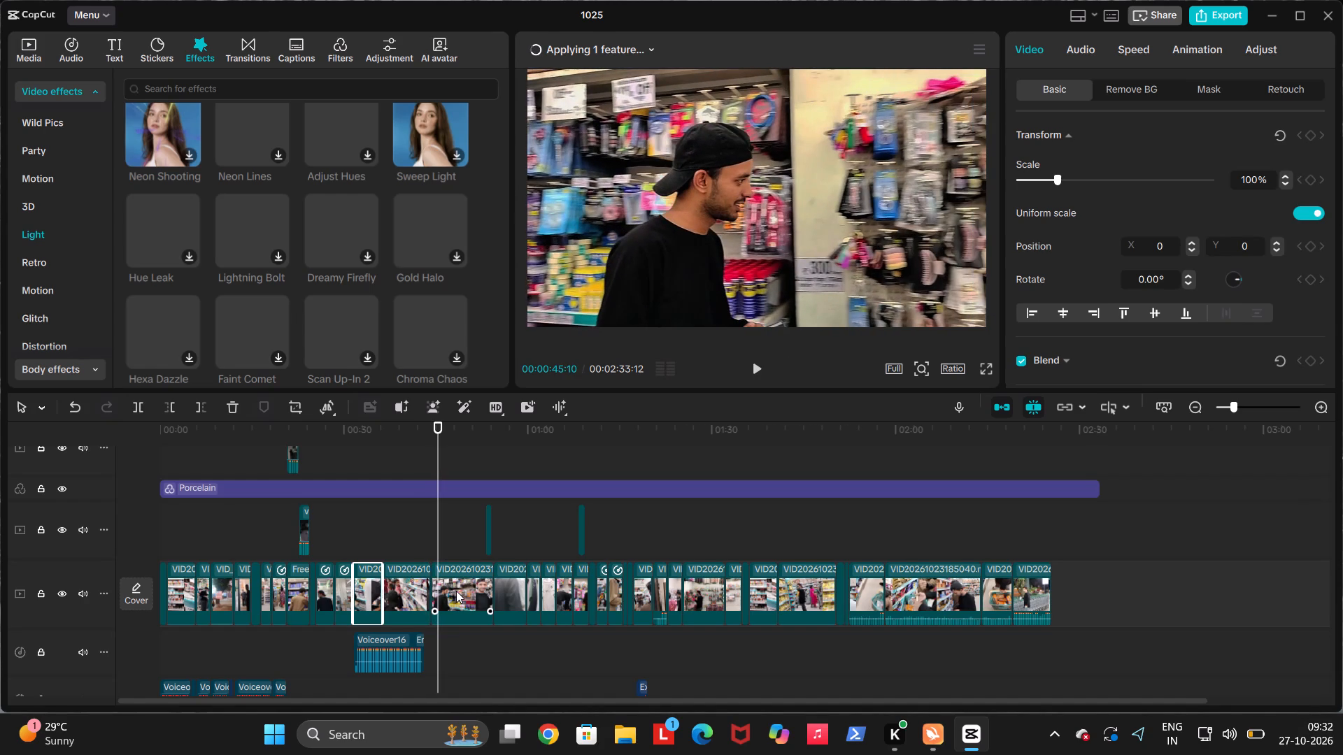
pyautogui.click(420, 549)
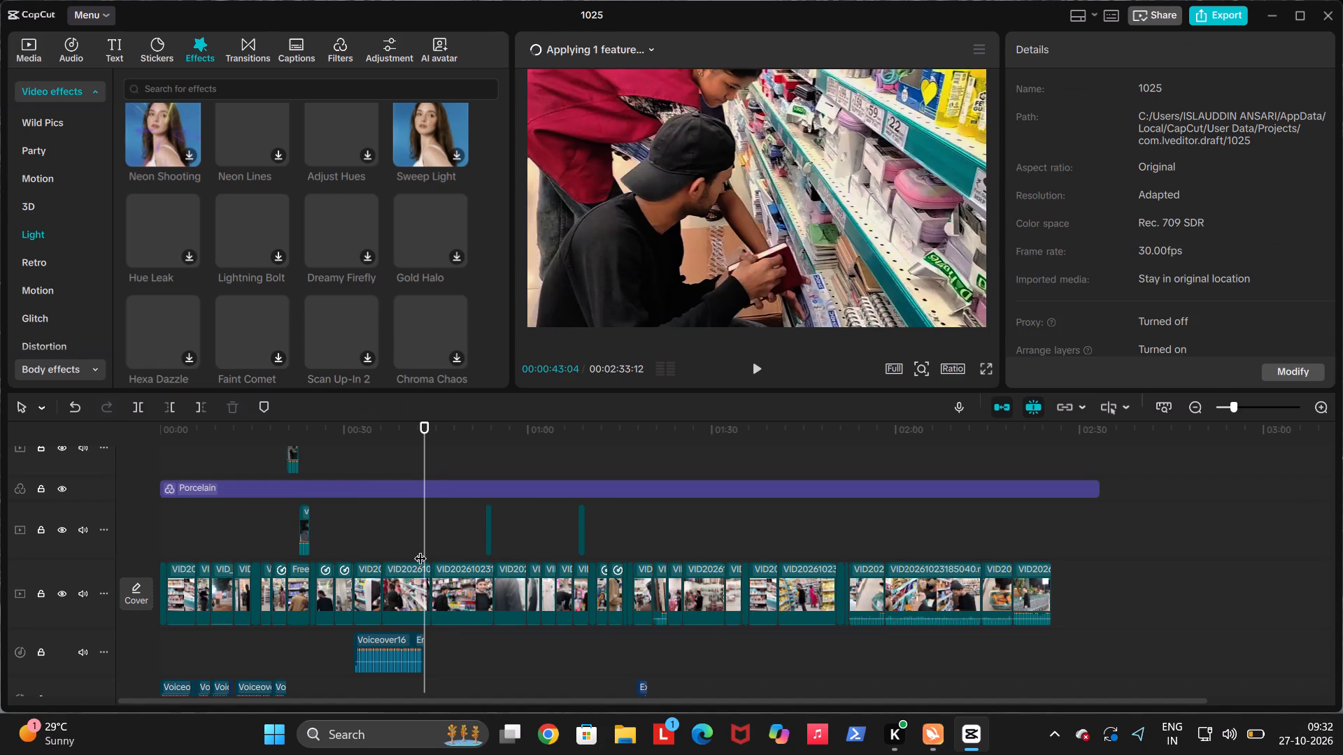
pyautogui.press('space')
pyautogui.press('space')
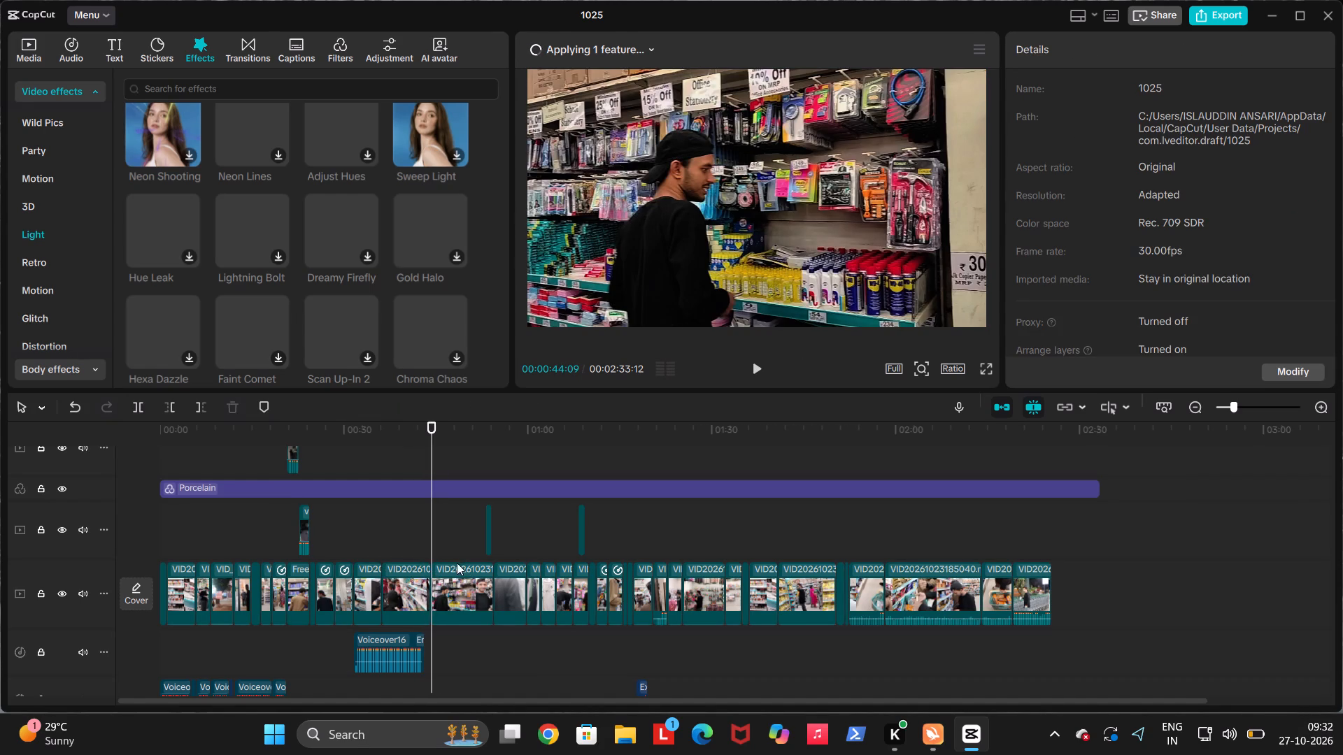
# Move the new voiceover clip onto the audio track that holds the earlier voiceovers, keeping its start time.
pyautogui.click(404, 652)
pyautogui.moveTo(404, 652); pyautogui.dragTo(404, 693)
pyautogui.doubleClick(404, 693)
pyautogui.moveTo(402, 630); pyautogui.dragTo(401, 622)
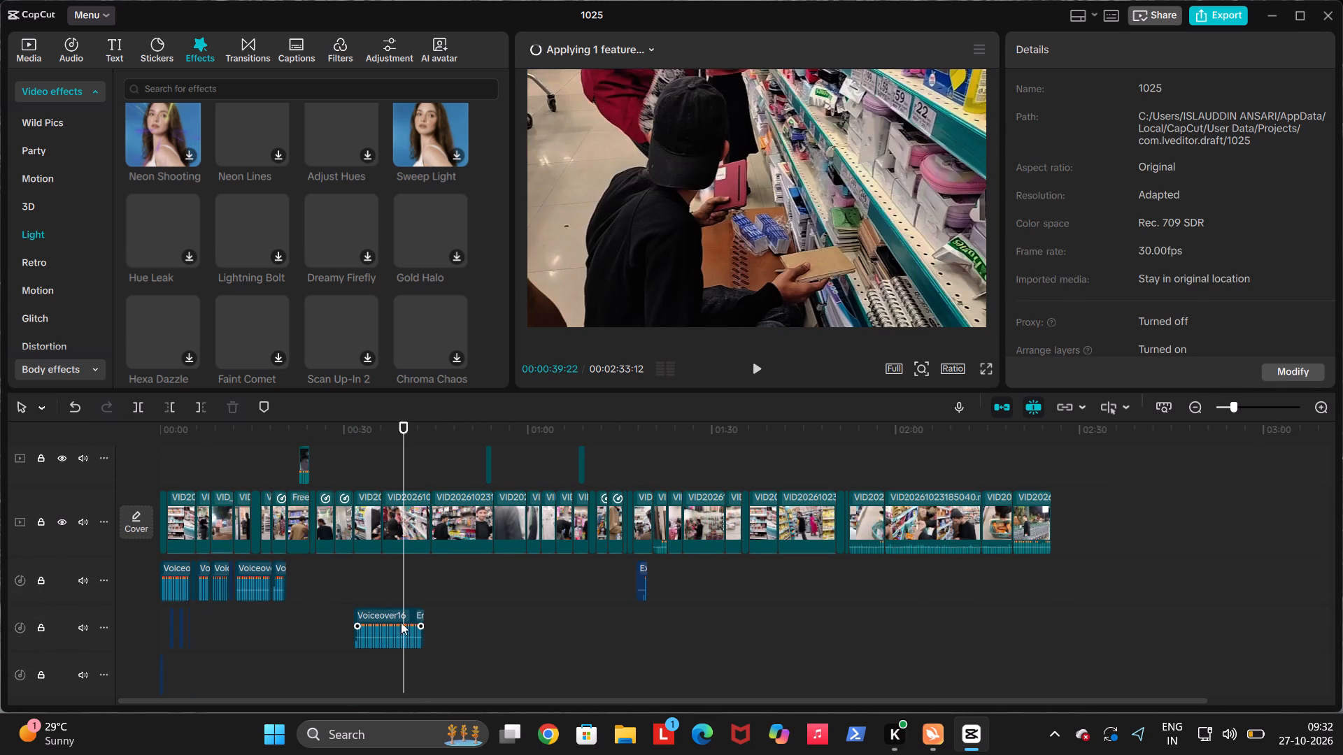
pyautogui.moveTo(401, 622); pyautogui.dragTo(399, 582)
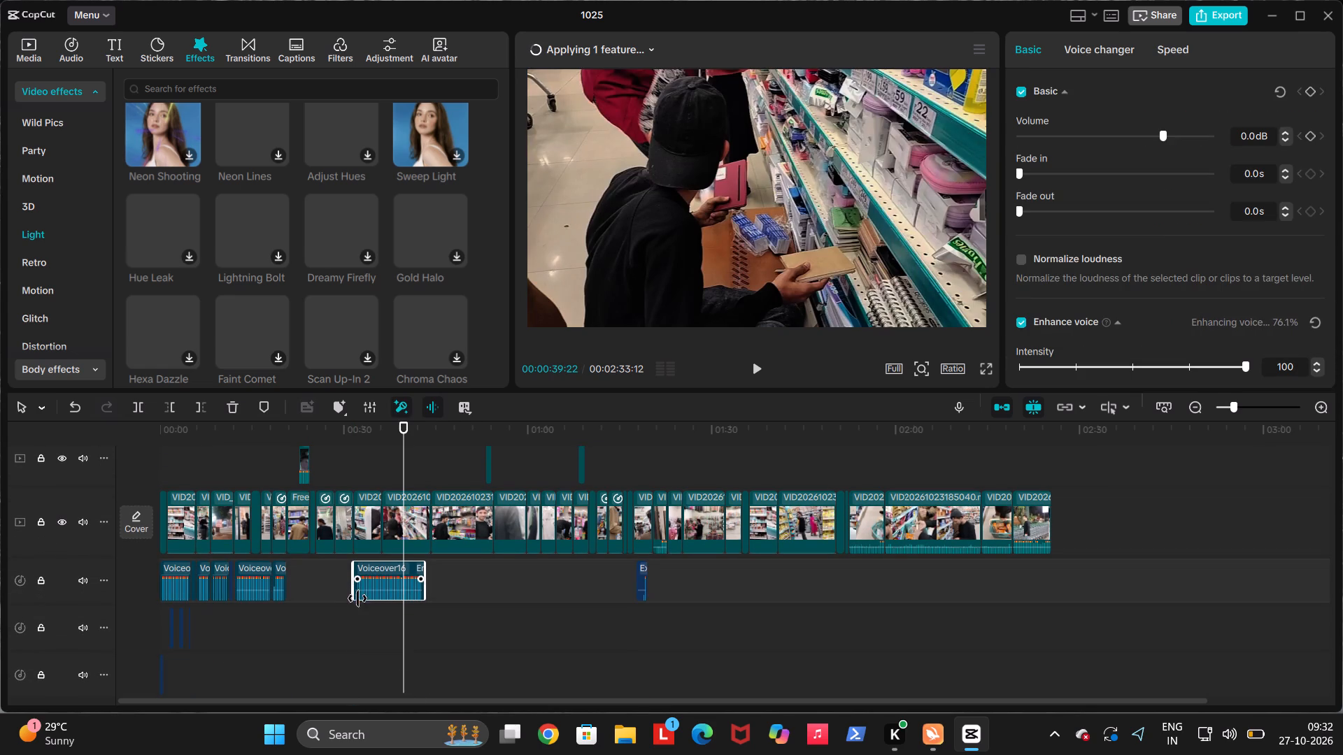
# Review the clip starting at 00:00:44:08, showing the hair-accessories wall, and set its speed to 1.47x.
pyautogui.click(430, 590)
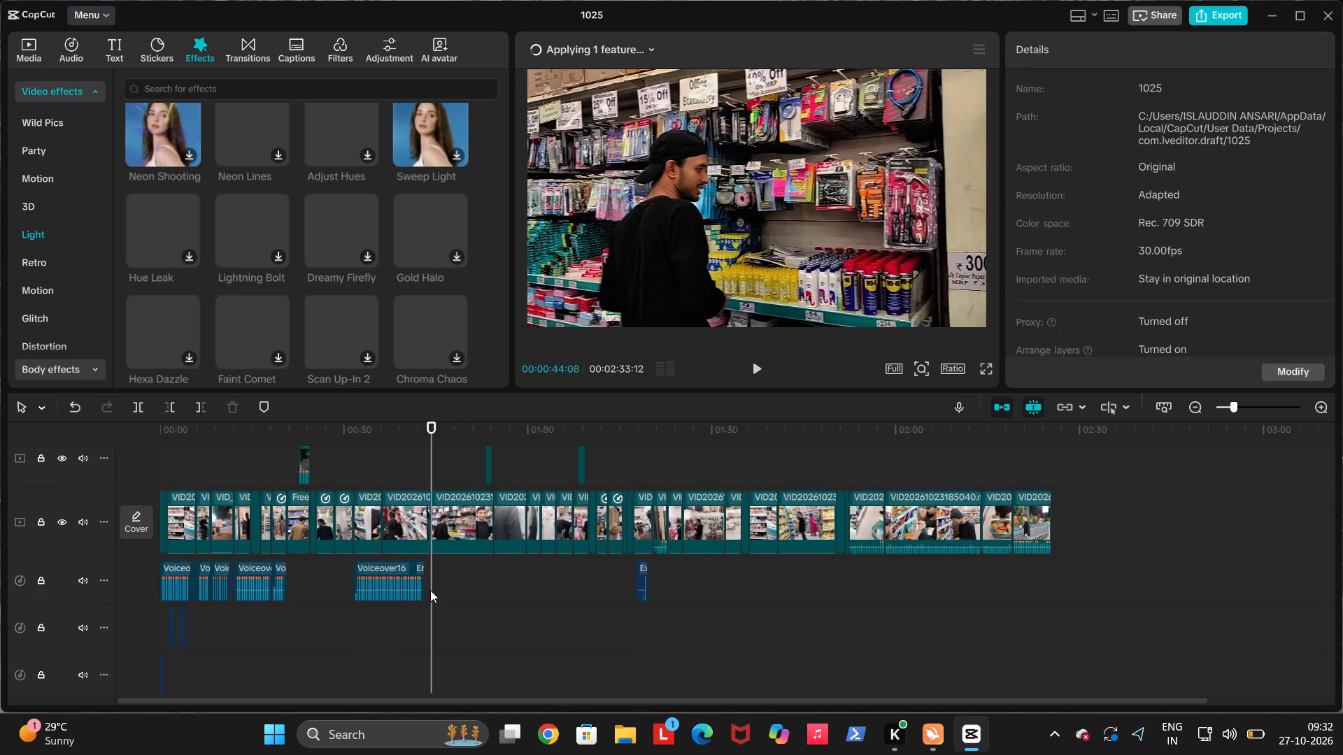
pyautogui.press('space')
pyautogui.click(418, 607)
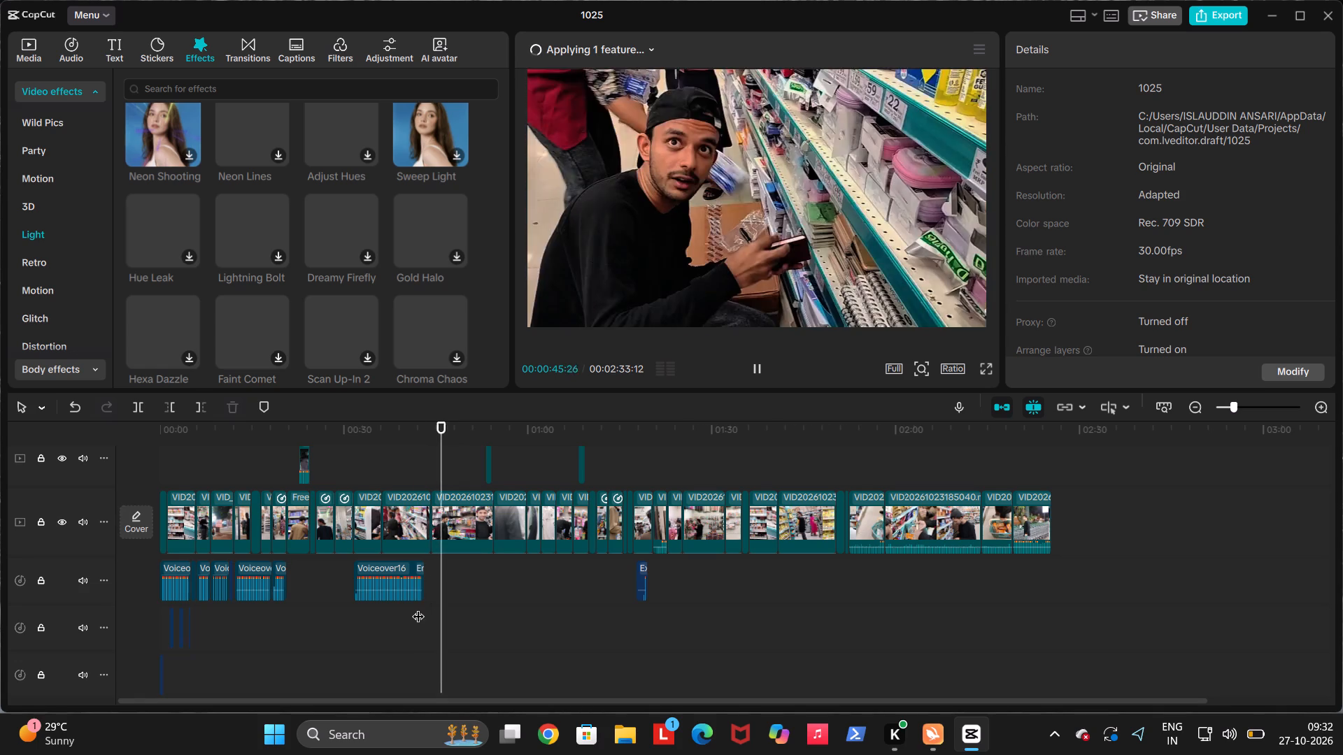
pyautogui.press('space')
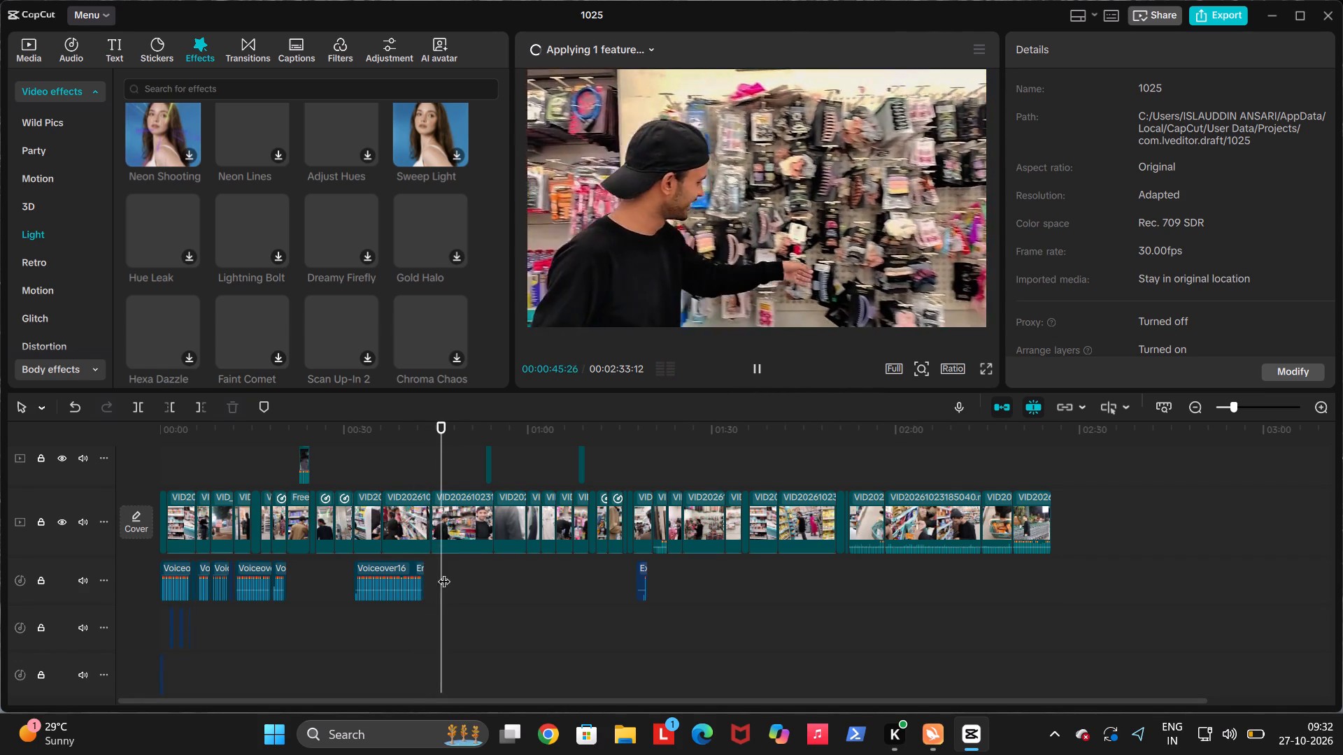
pyautogui.press('space')
pyautogui.click(456, 529)
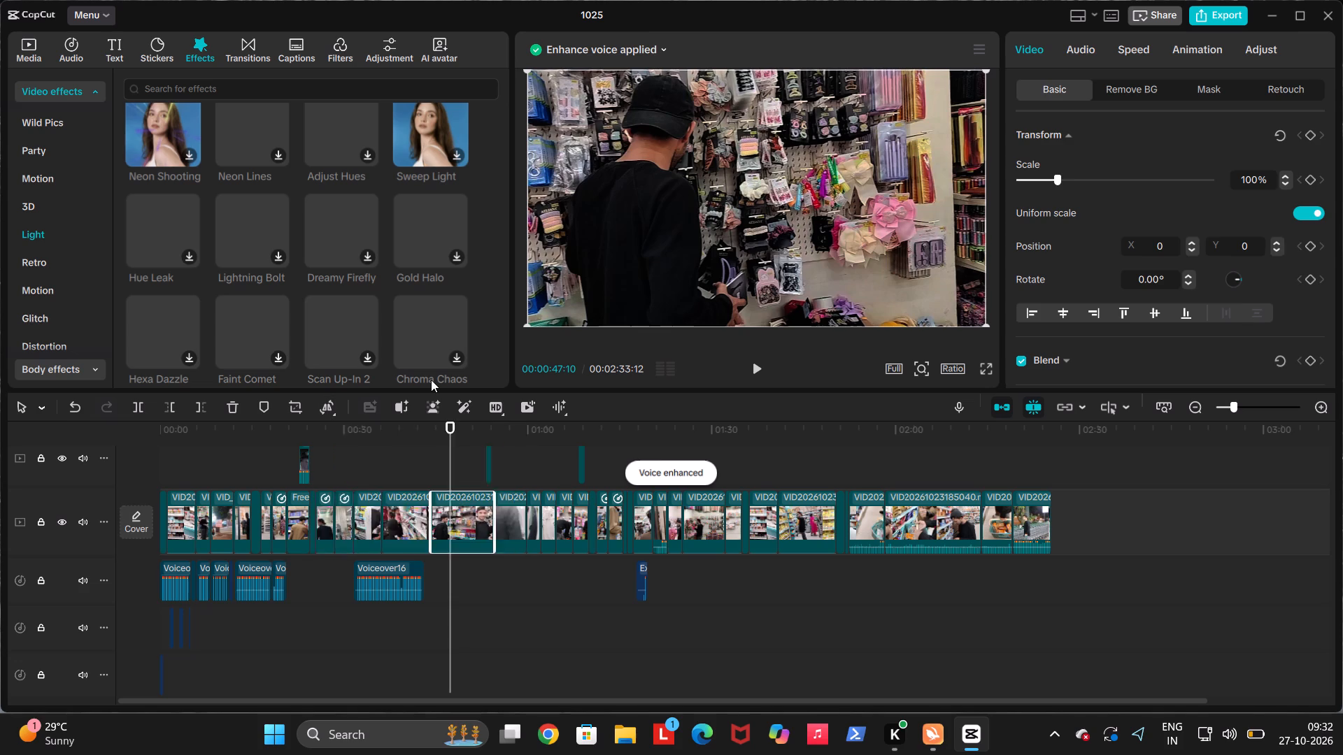
pyautogui.click(1117, 48)
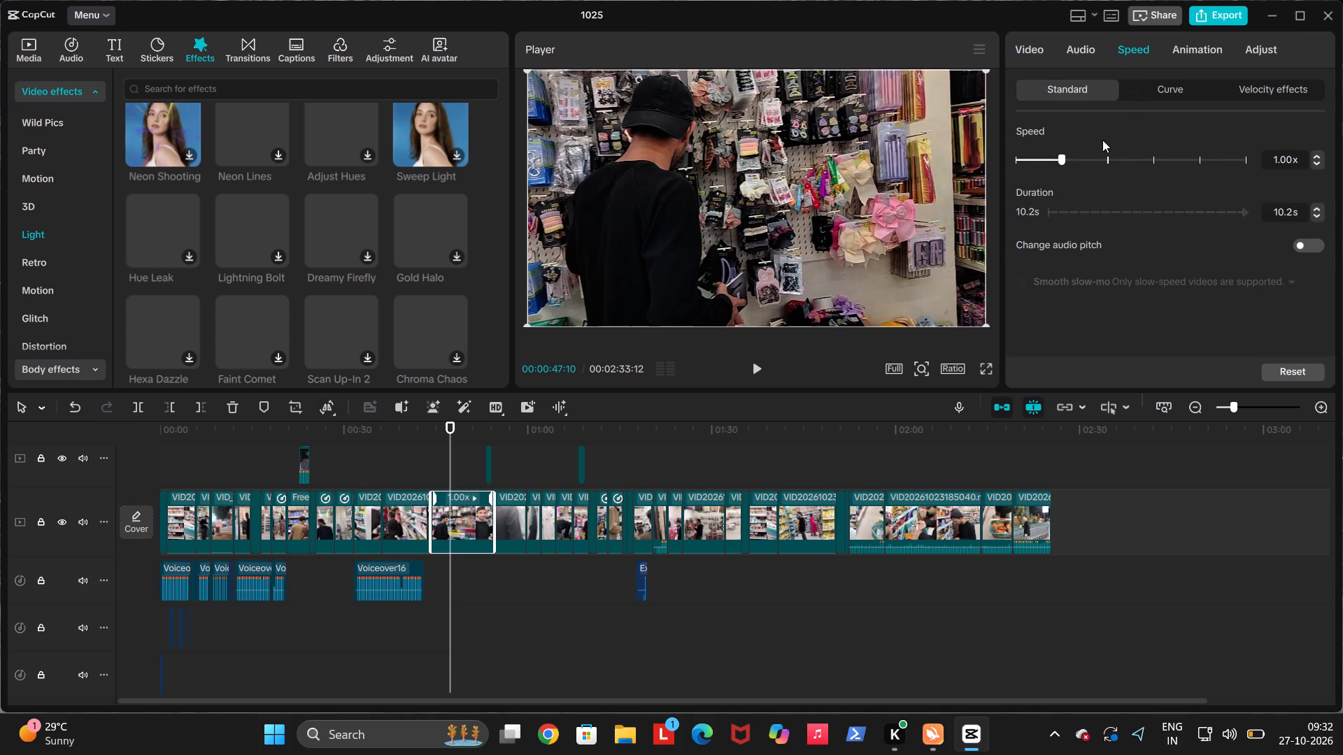
pyautogui.click(1083, 158)
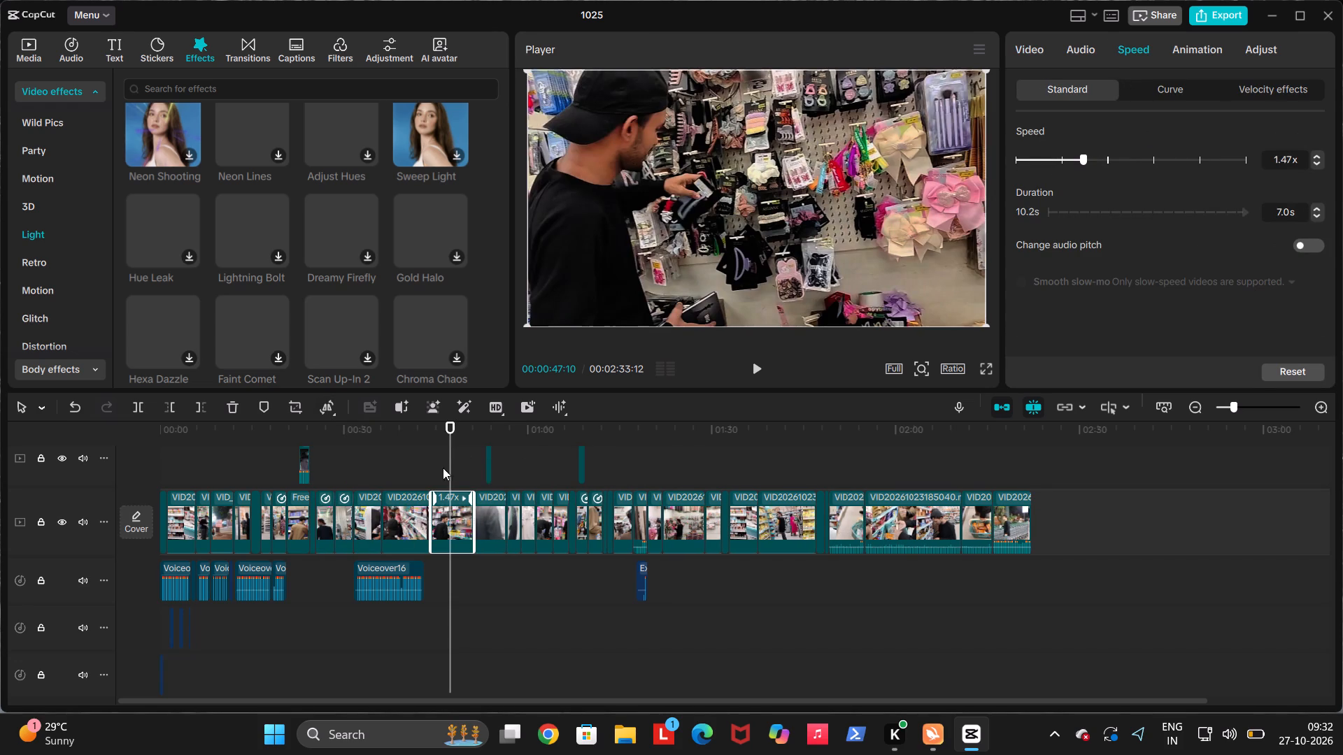
# Move the short overlay clip with the REC camera frame from 00:00:53 to about 00:00:49.5, above the sped-up clip's end.
pyautogui.click(429, 472)
pyautogui.press('space')
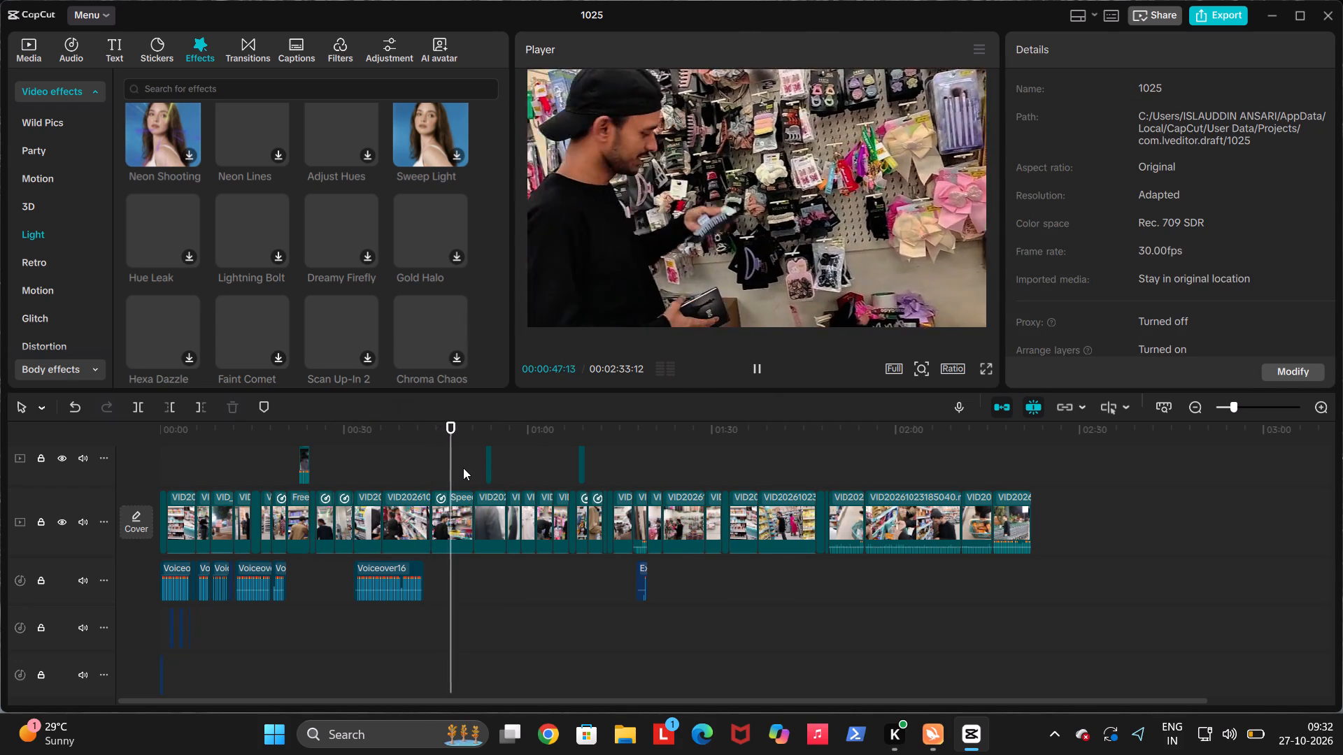
pyautogui.press('space')
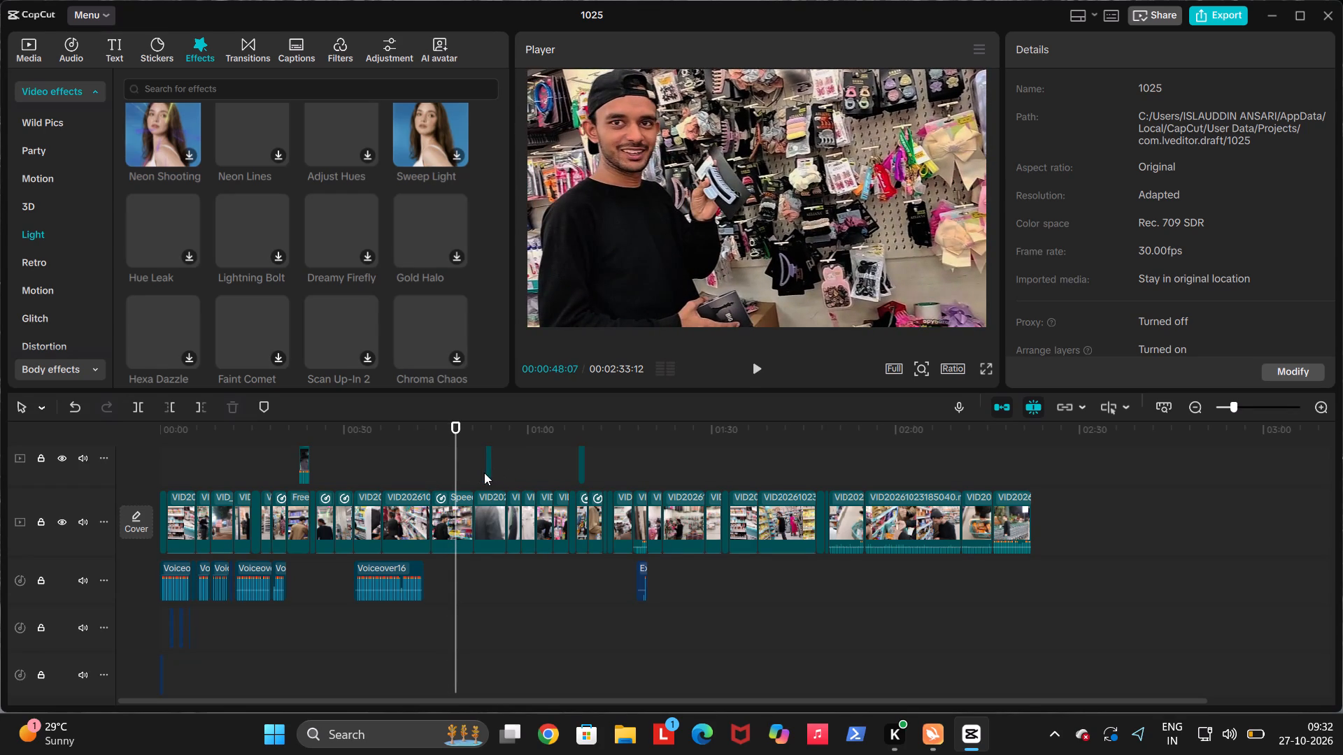
pyautogui.click(484, 473)
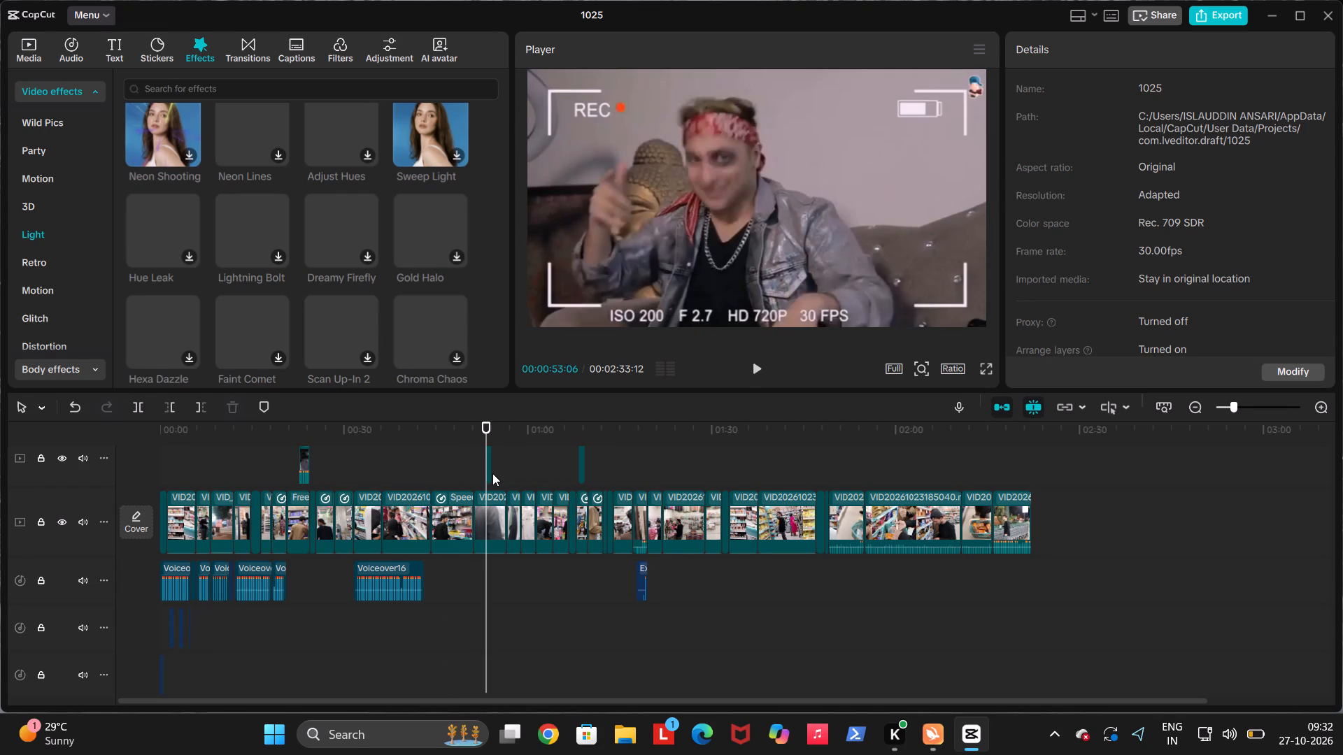
pyautogui.keyDown('ctrl'); pyautogui.scroll(12, 492, 473); pyautogui.keyUp('ctrl')
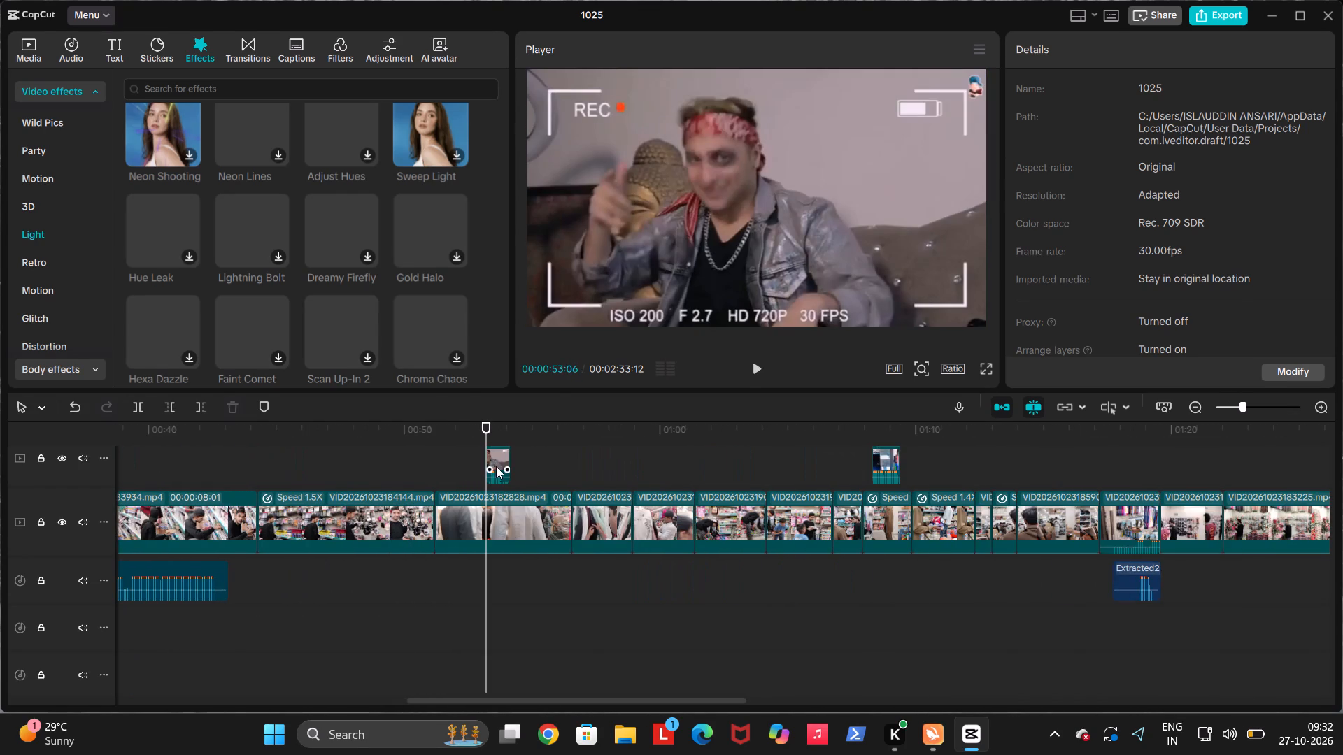
pyautogui.doubleClick(496, 466)
pyautogui.moveTo(492, 466); pyautogui.dragTo(453, 467)
pyautogui.moveTo(390, 468); pyautogui.dragTo(383, 468)
pyautogui.click(372, 468)
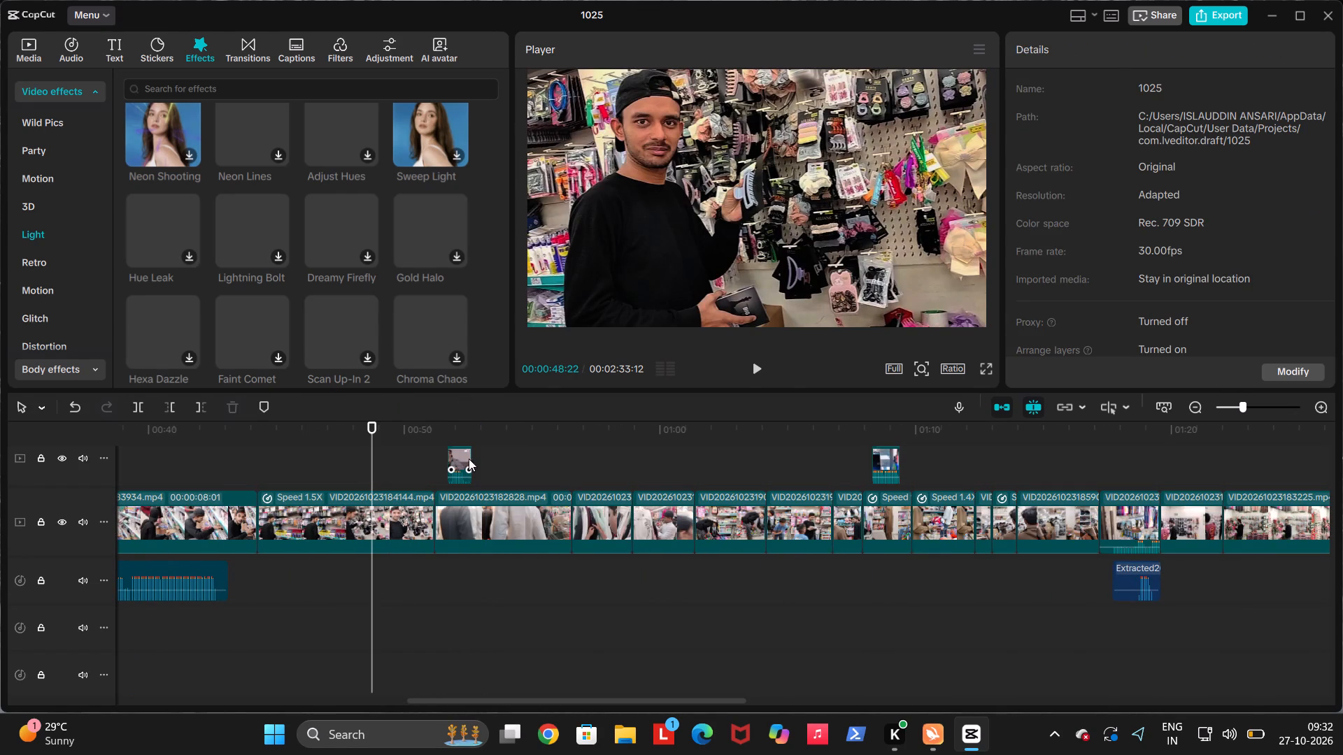
pyautogui.click(461, 456)
pyautogui.moveTo(461, 456); pyautogui.dragTo(406, 519)
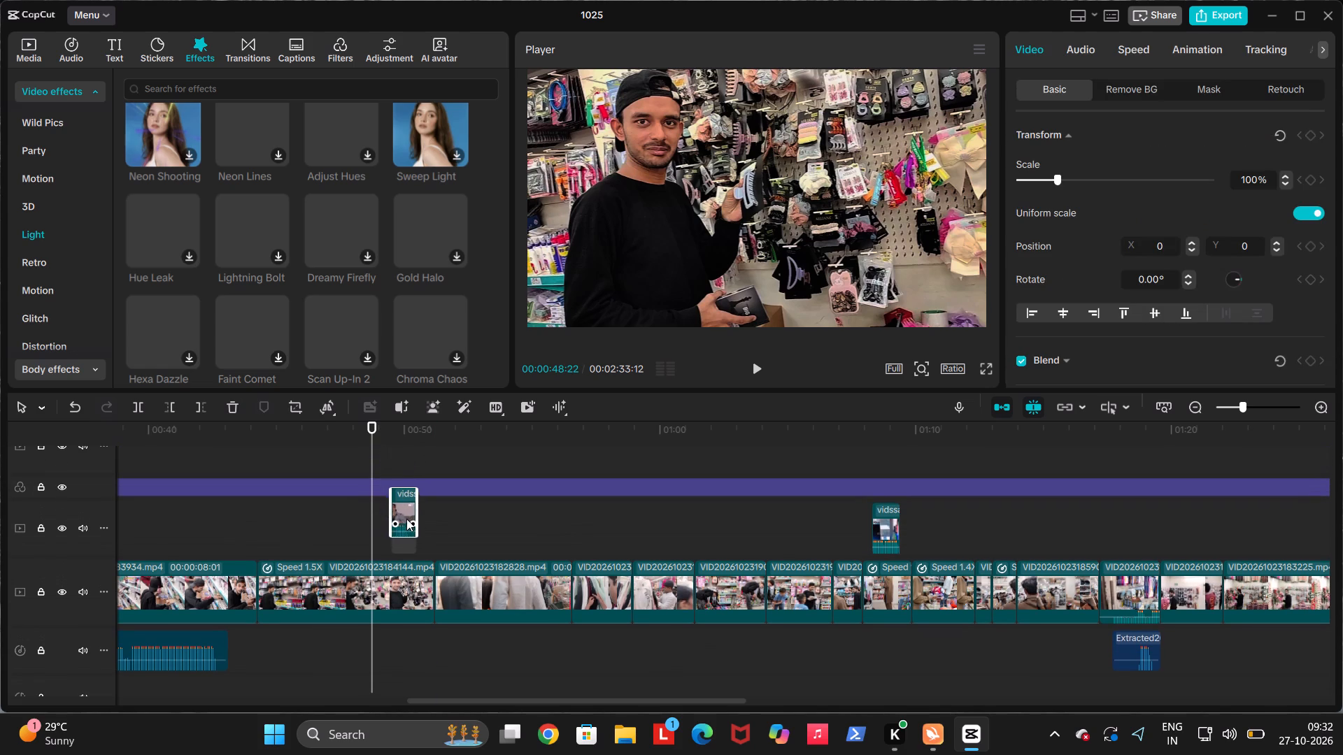
pyautogui.moveTo(406, 519); pyautogui.dragTo(406, 526)
# Play back the sped-up hair-accessories clip from 00:00:44:08 and move the REC-frame overlay clip earlier to start at about 00:00:48:23.
pyautogui.click(253, 547)
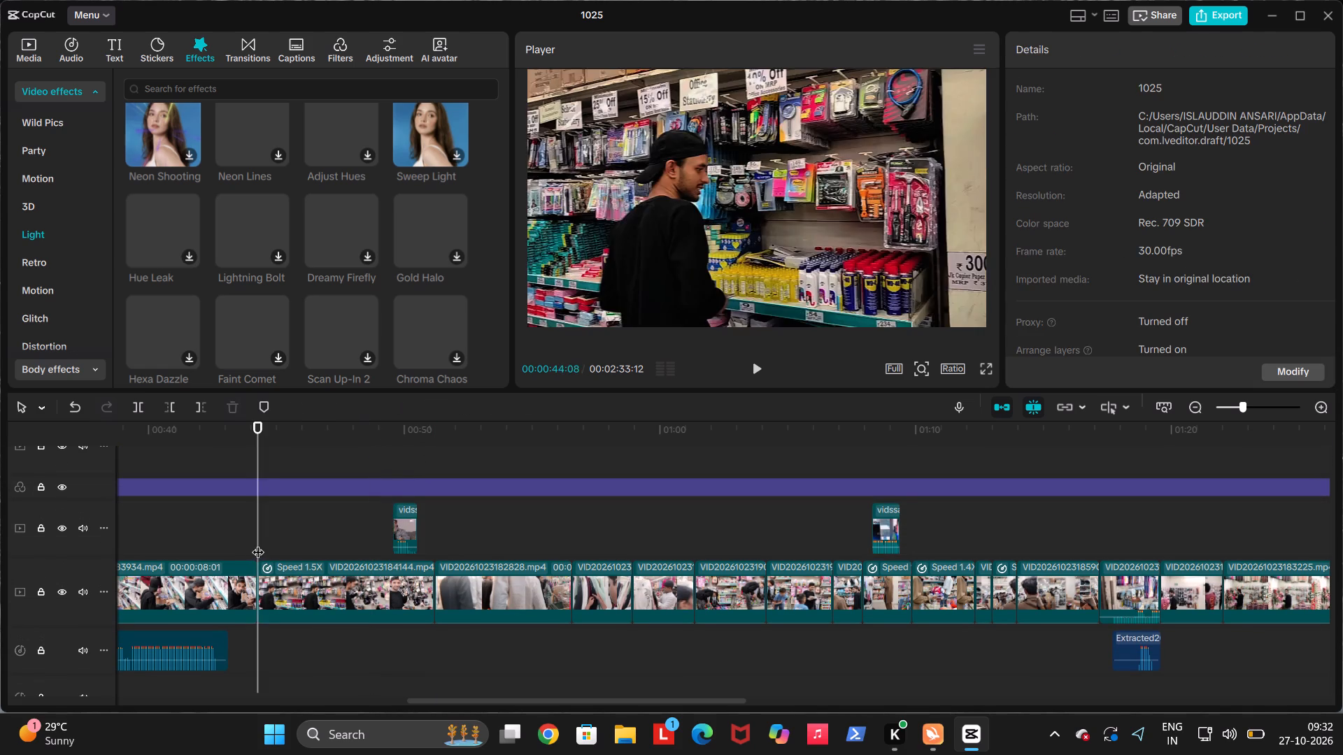
pyautogui.press('space')
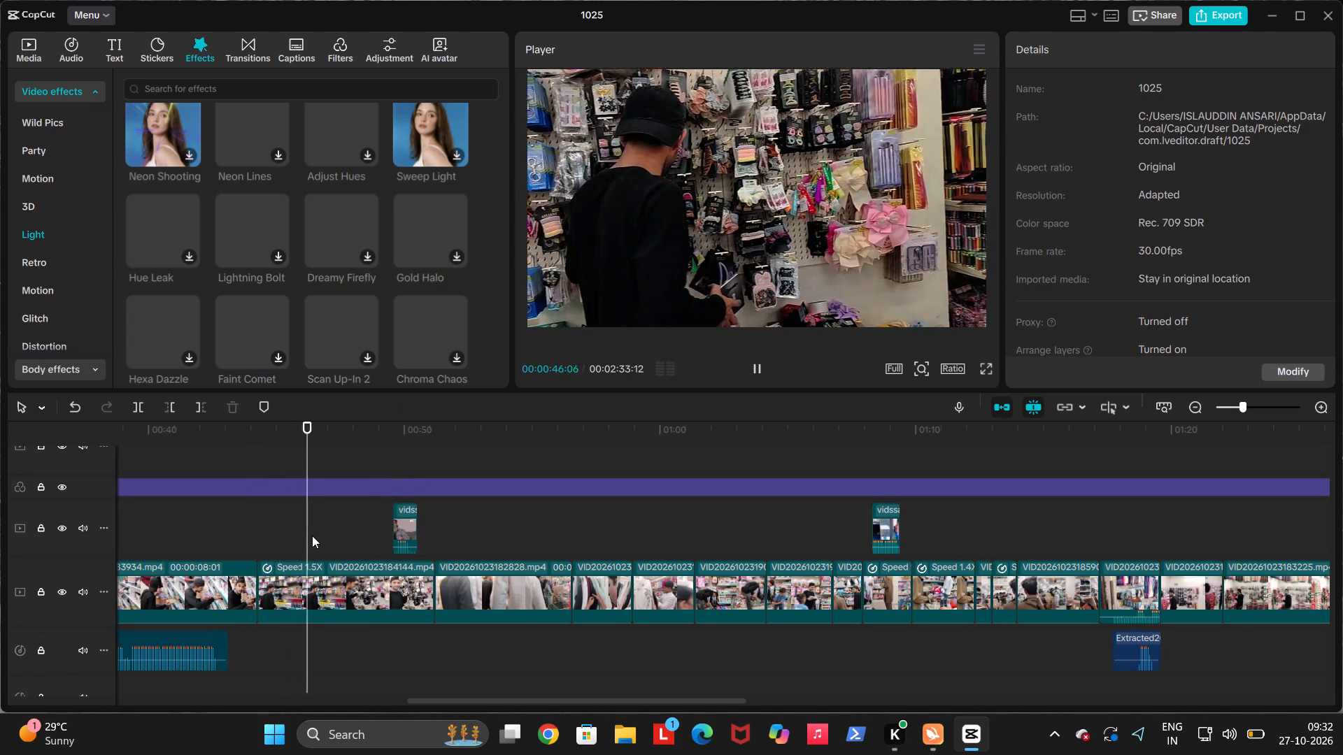
pyautogui.press('space')
pyautogui.press('space')
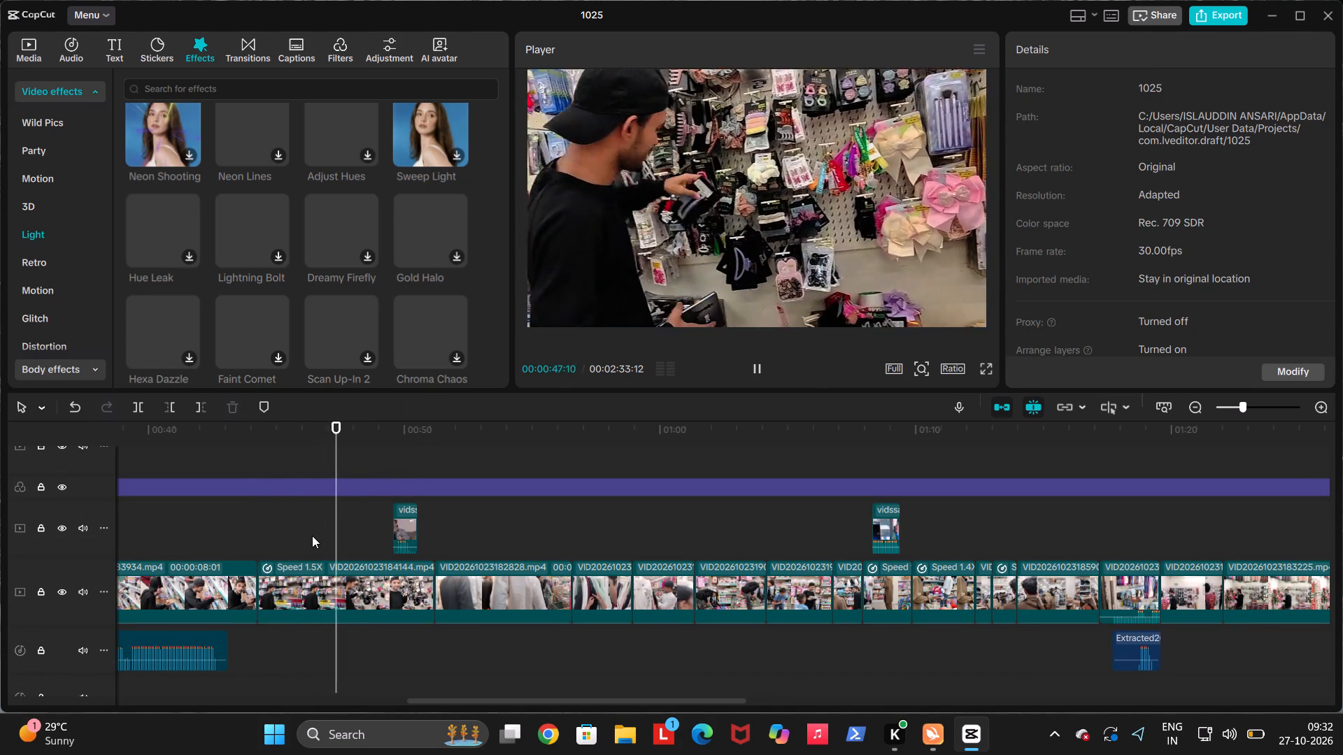
pyautogui.press('space')
pyautogui.press('space')
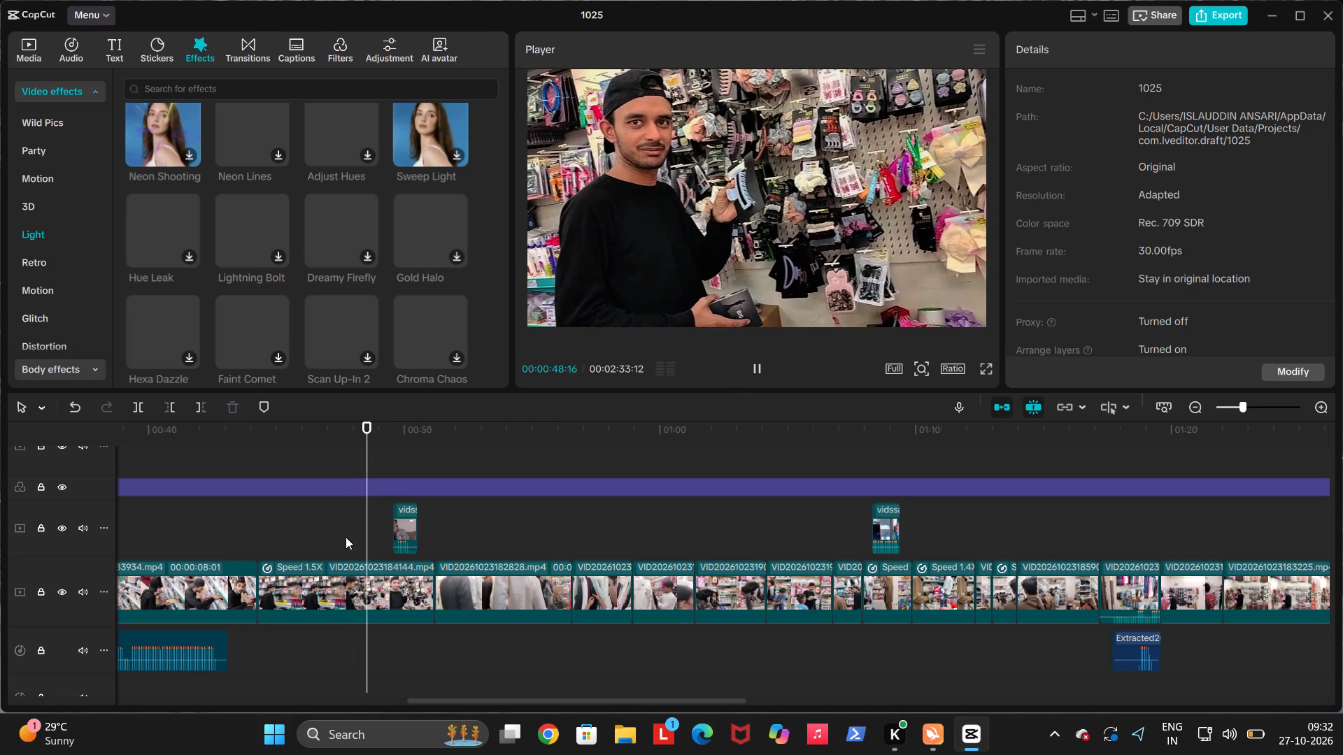
pyautogui.press('space')
pyautogui.click(402, 521)
pyautogui.moveTo(402, 521); pyautogui.dragTo(384, 524)
# Play back through the moved overlay and trim the end of the hair-accessories clip to about 00:00:50:07, closing the gap.
pyautogui.click(344, 551)
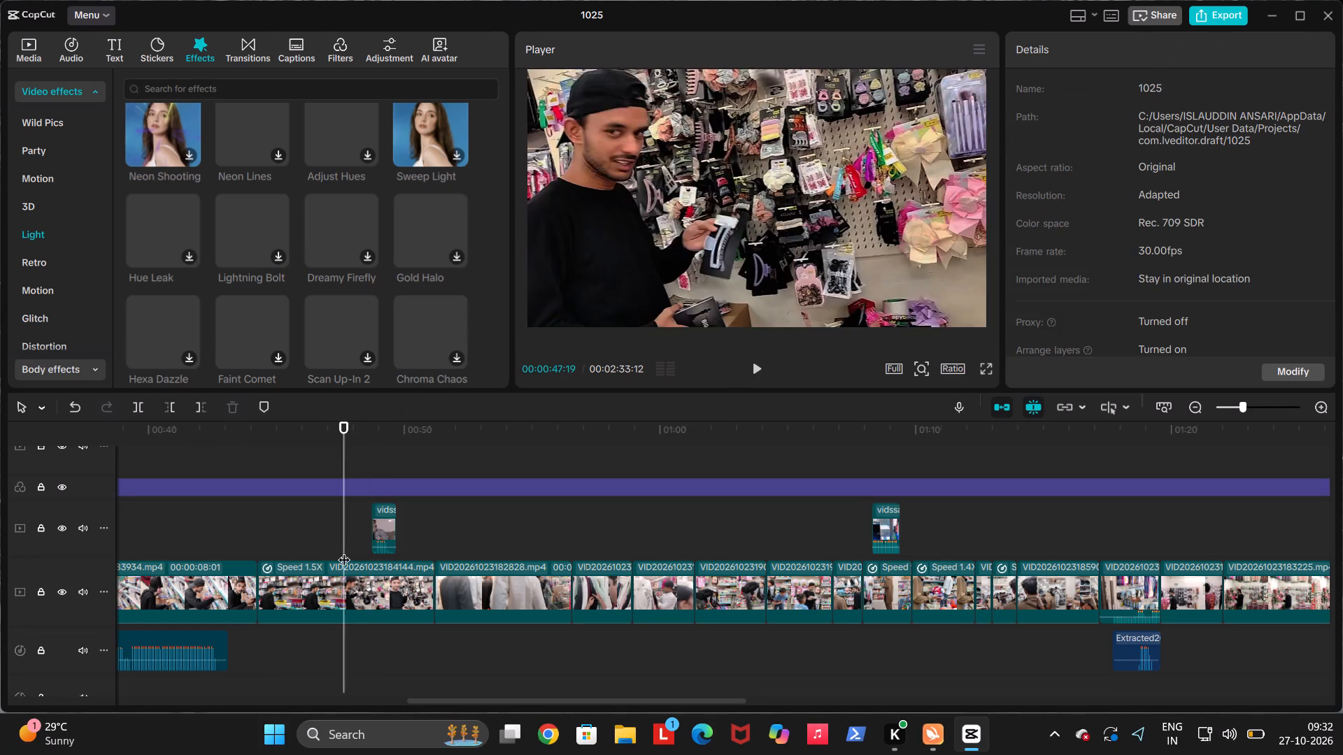
pyautogui.press('space')
pyautogui.press('space')
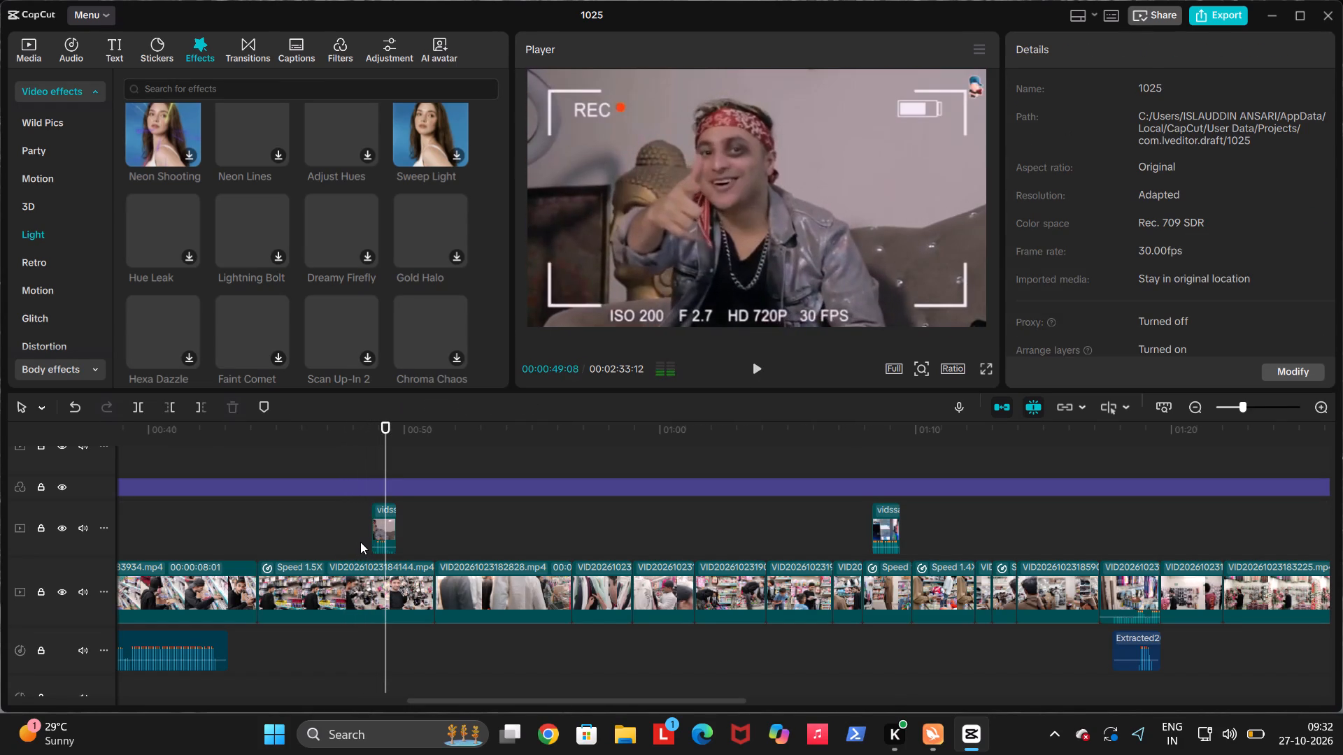
pyautogui.press('space')
pyautogui.press('space')
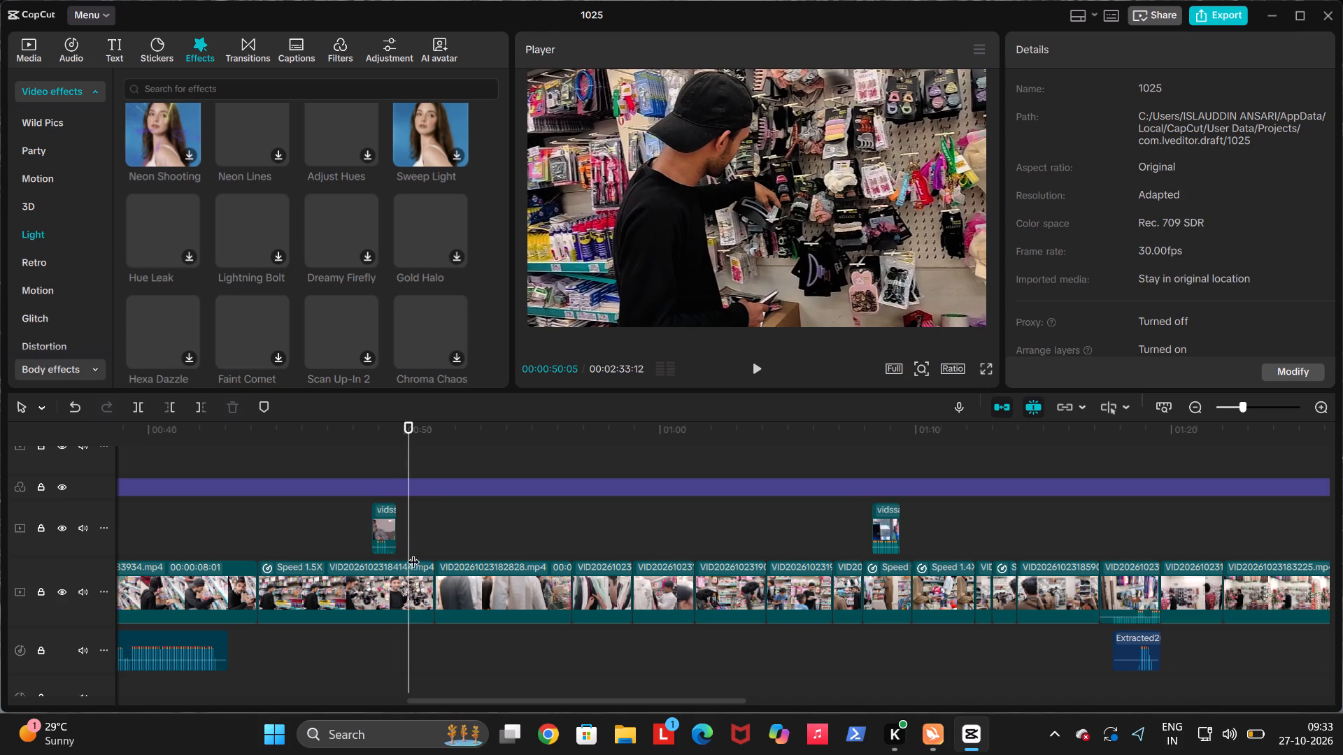
pyautogui.press('space')
pyautogui.press('space')
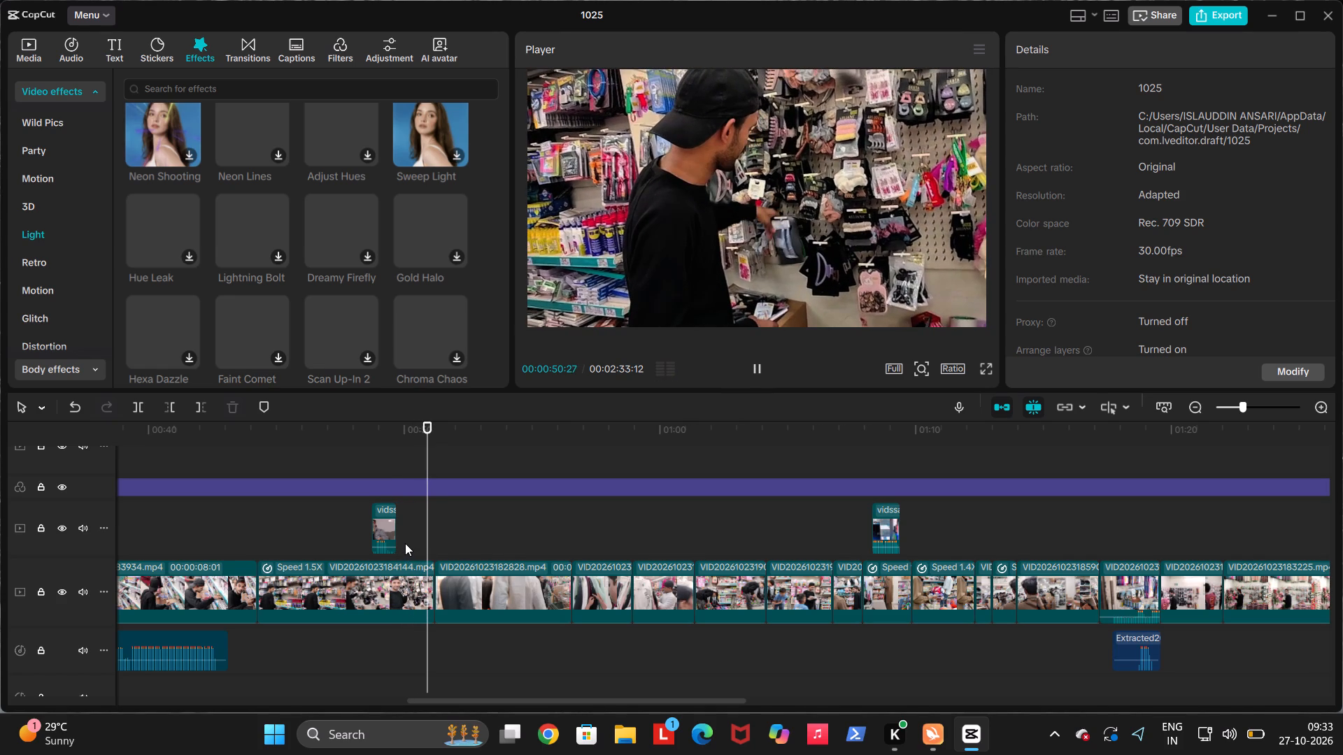
pyautogui.click(404, 543)
pyautogui.click(408, 569)
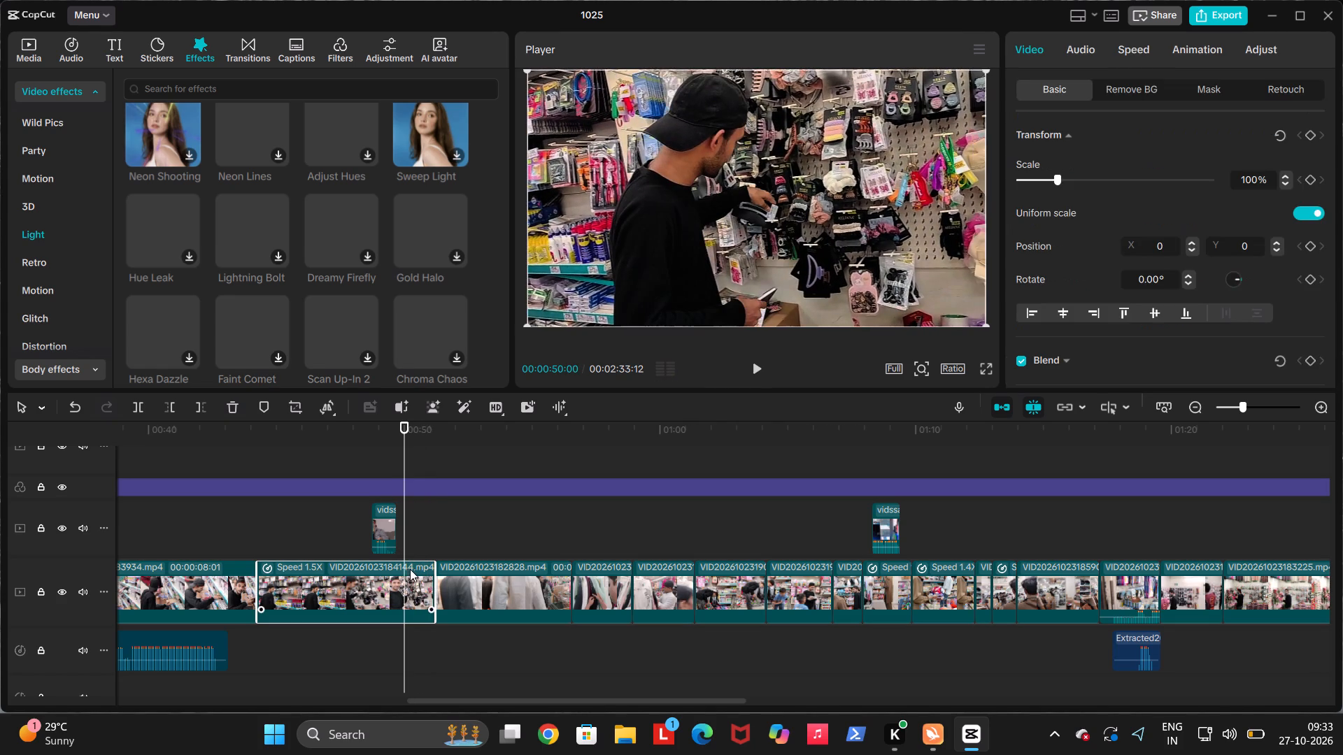
pyautogui.doubleClick(407, 548)
pyautogui.press('w')
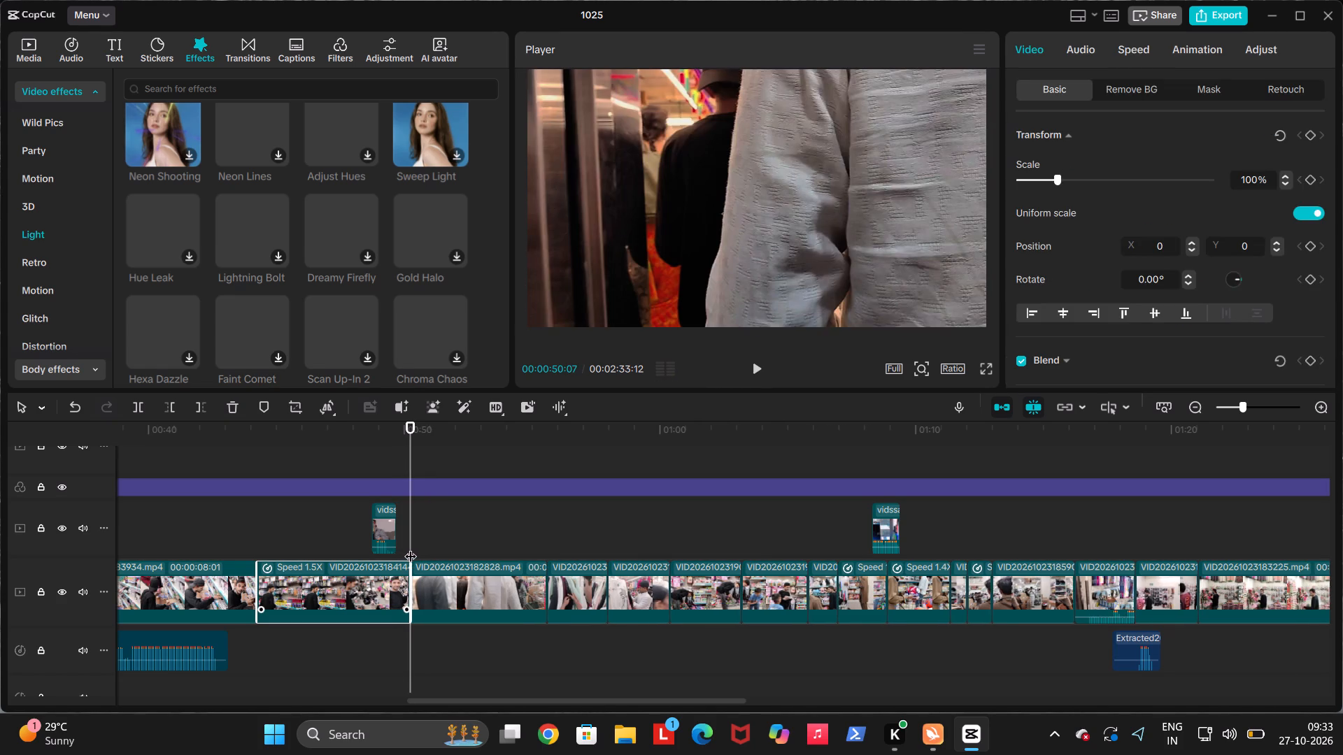
# Play back the trimmed hair-accessories clip from about 00:00:46 through the overlay and into the following clip.
pyautogui.click(313, 547)
pyautogui.press('space')
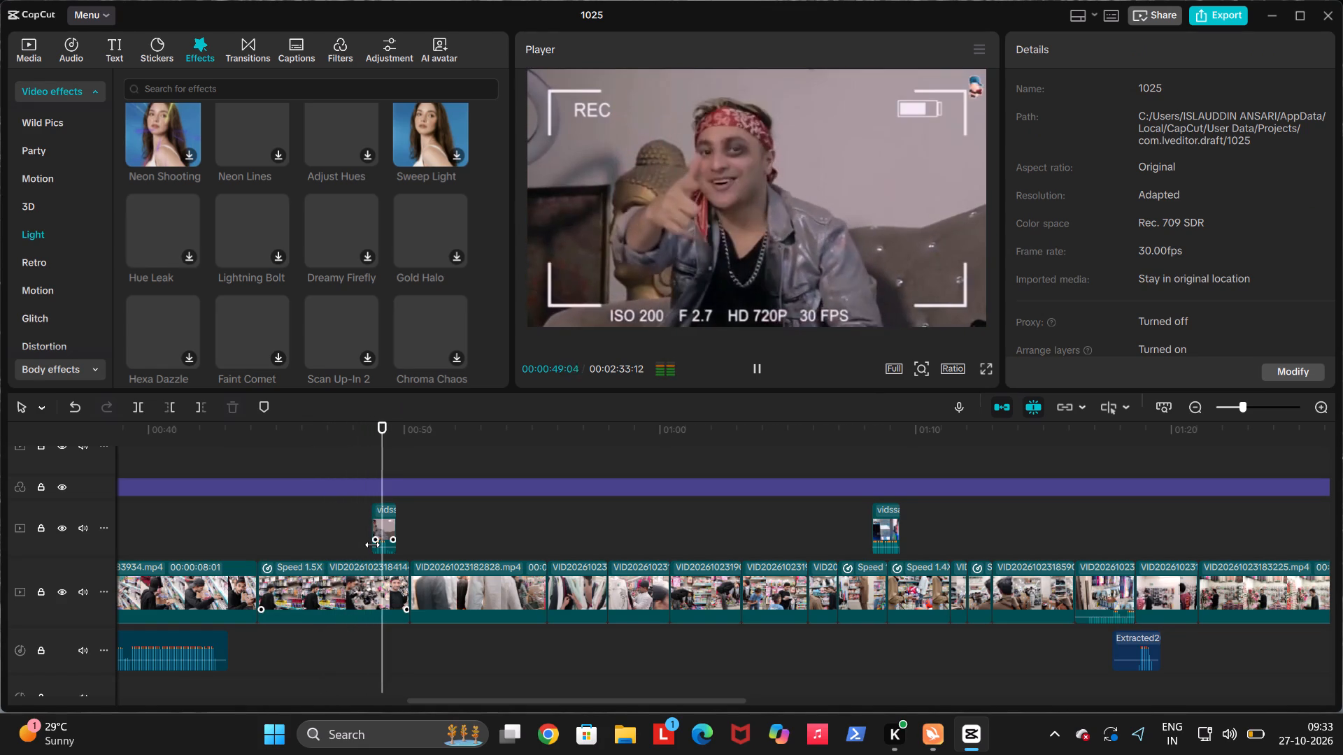
pyautogui.press('space')
pyautogui.press('space')
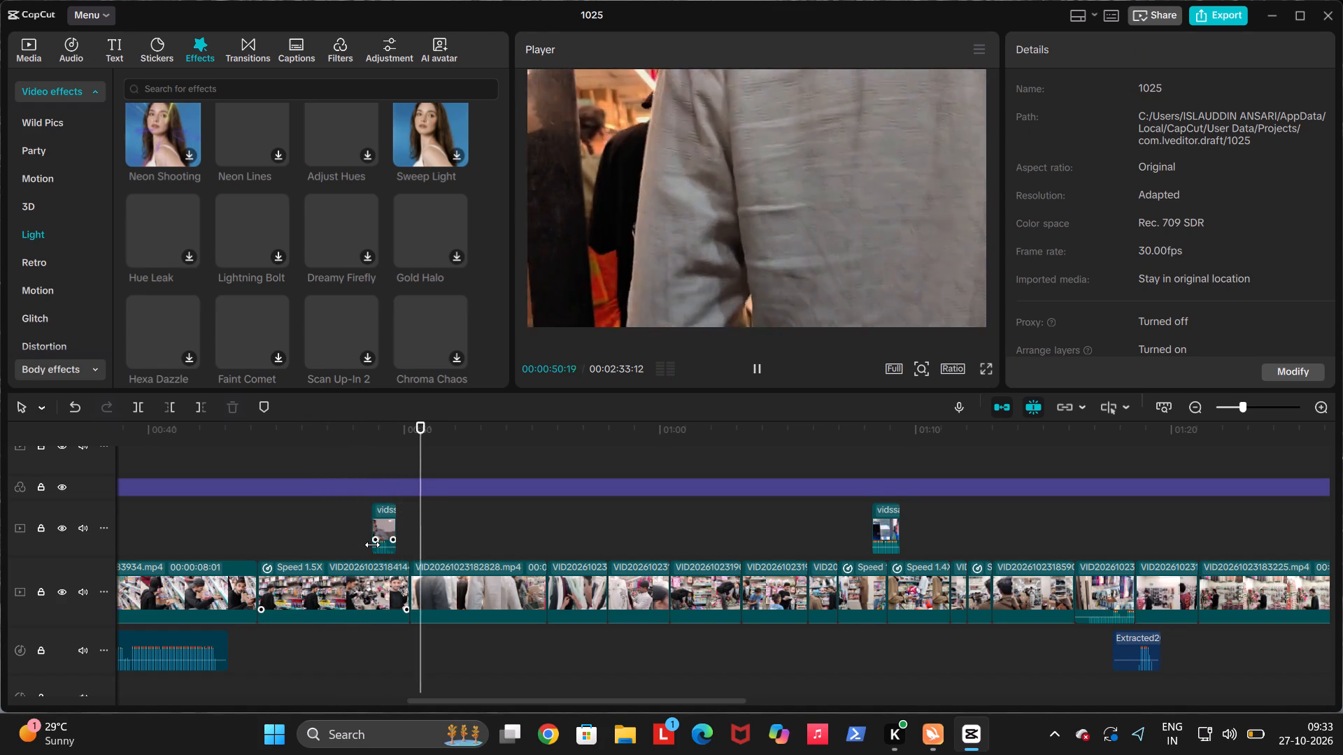
pyautogui.keyDown('ctrl'); pyautogui.scroll(-1, 359, 538); pyautogui.keyUp('ctrl')
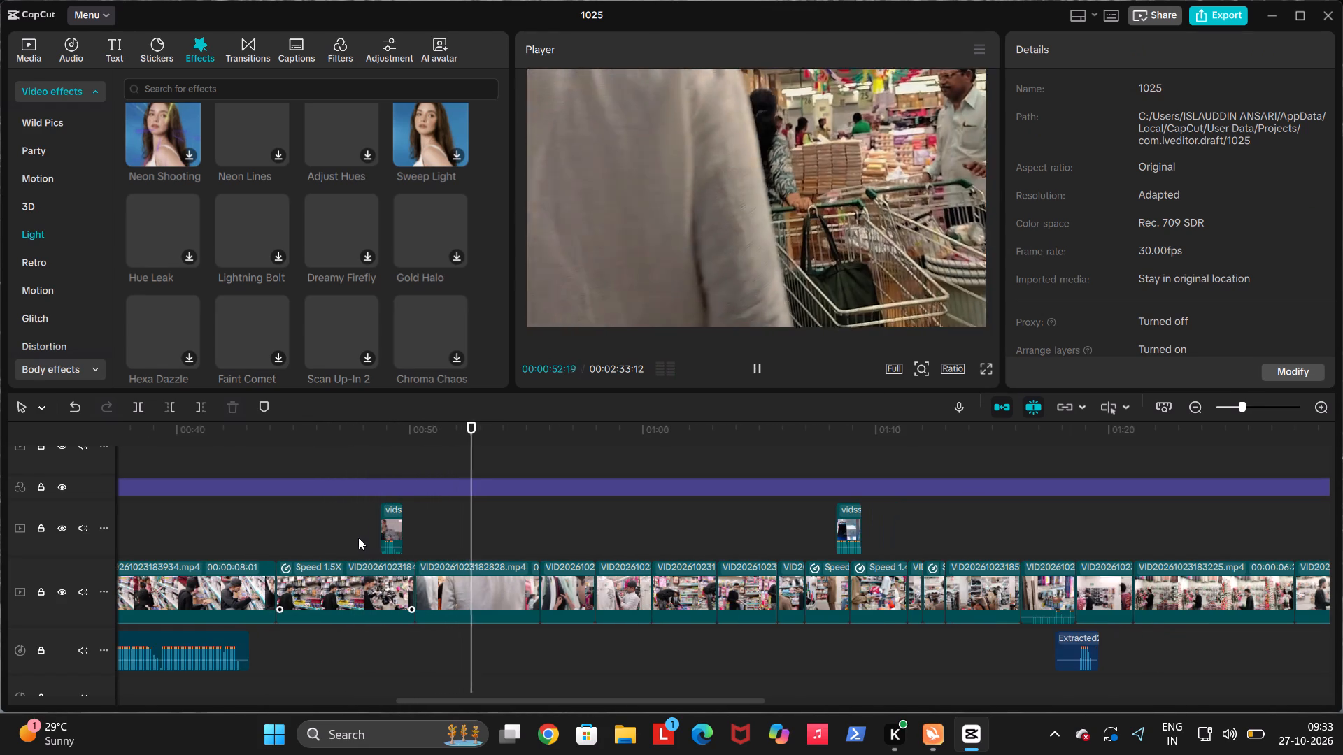
pyautogui.click(405, 538)
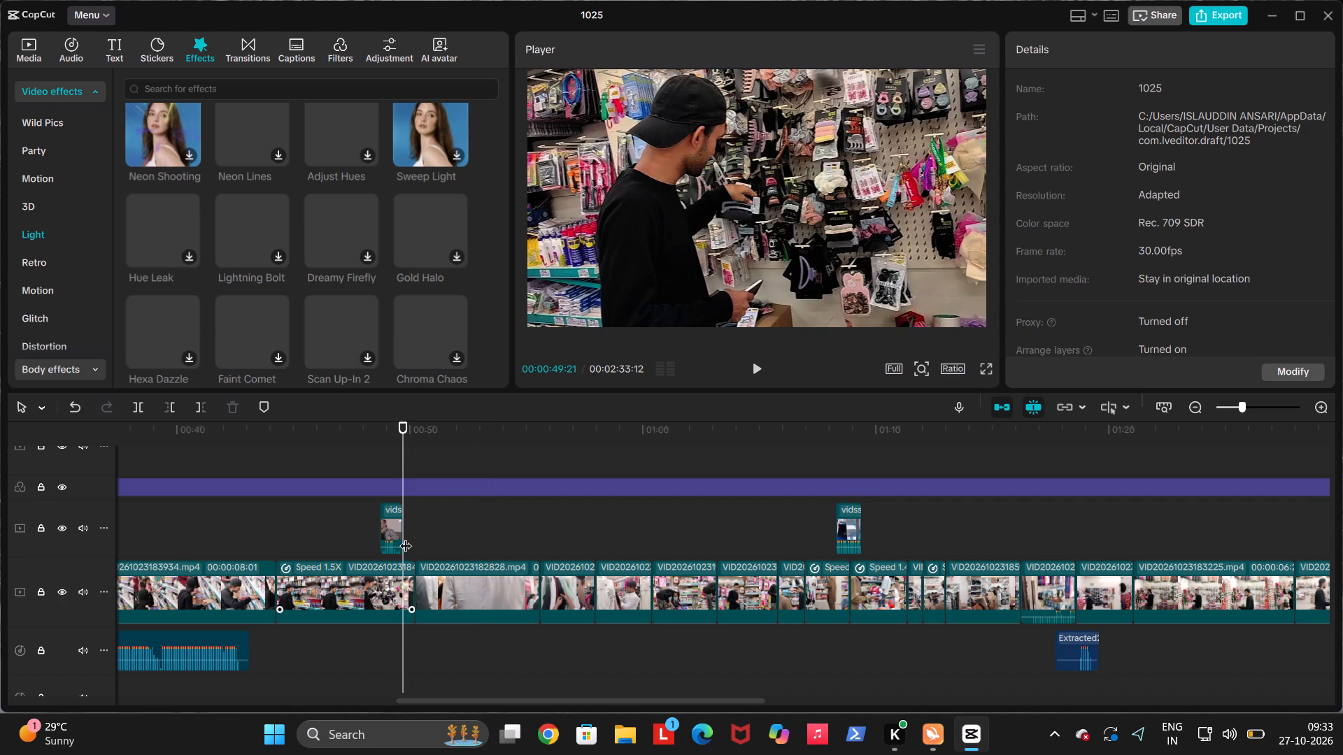
# Examine the clips after the 00:00:50:07 cut, through the clothing racks to the toy shelves at about 00:01:02.
pyautogui.press('Down')
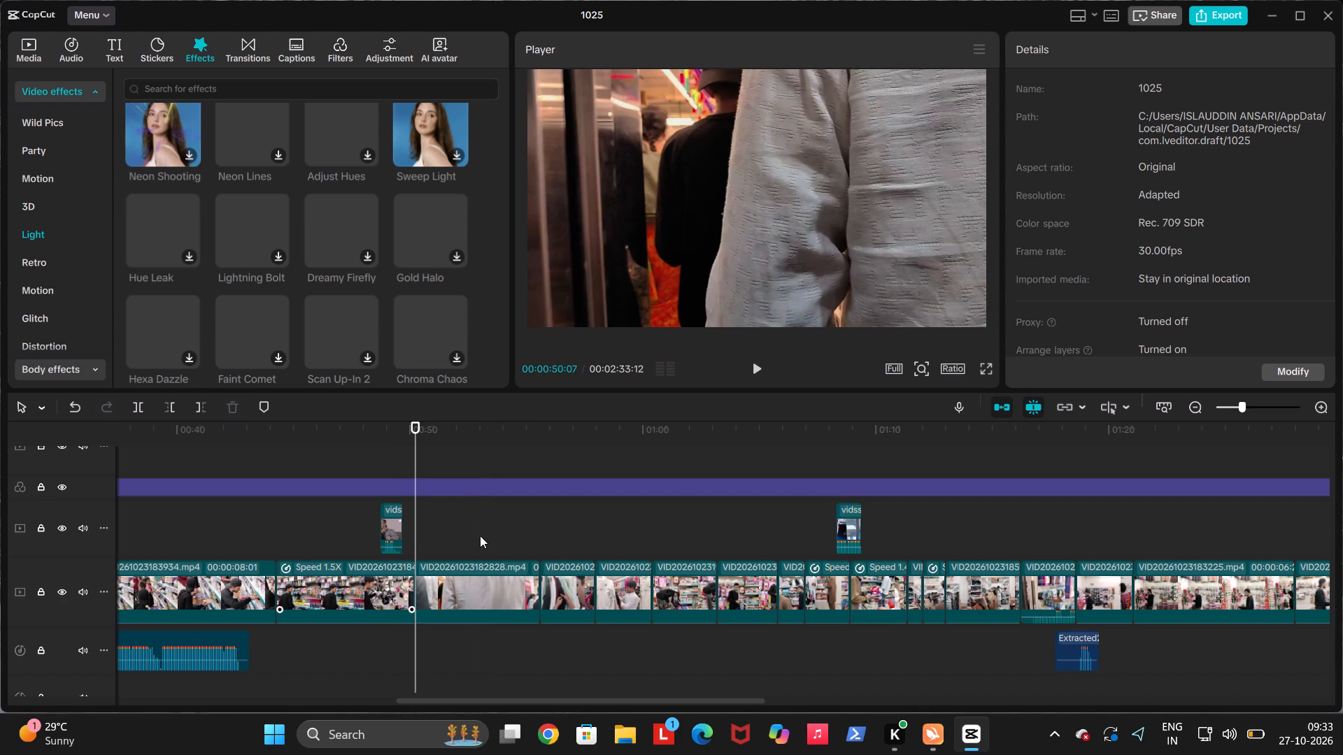
pyautogui.click(481, 536)
pyautogui.moveTo(483, 536); pyautogui.dragTo(571, 538)
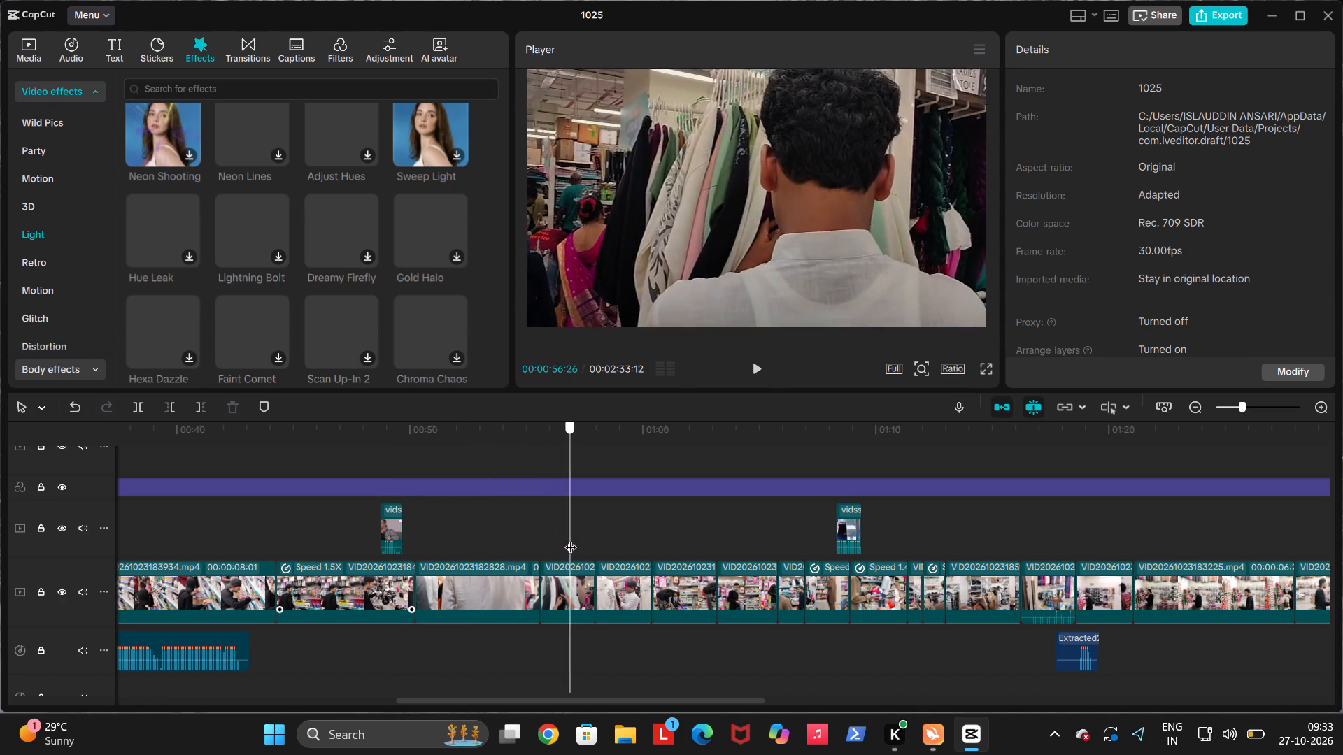
pyautogui.moveTo(571, 538); pyautogui.dragTo(609, 536)
pyautogui.click(609, 535)
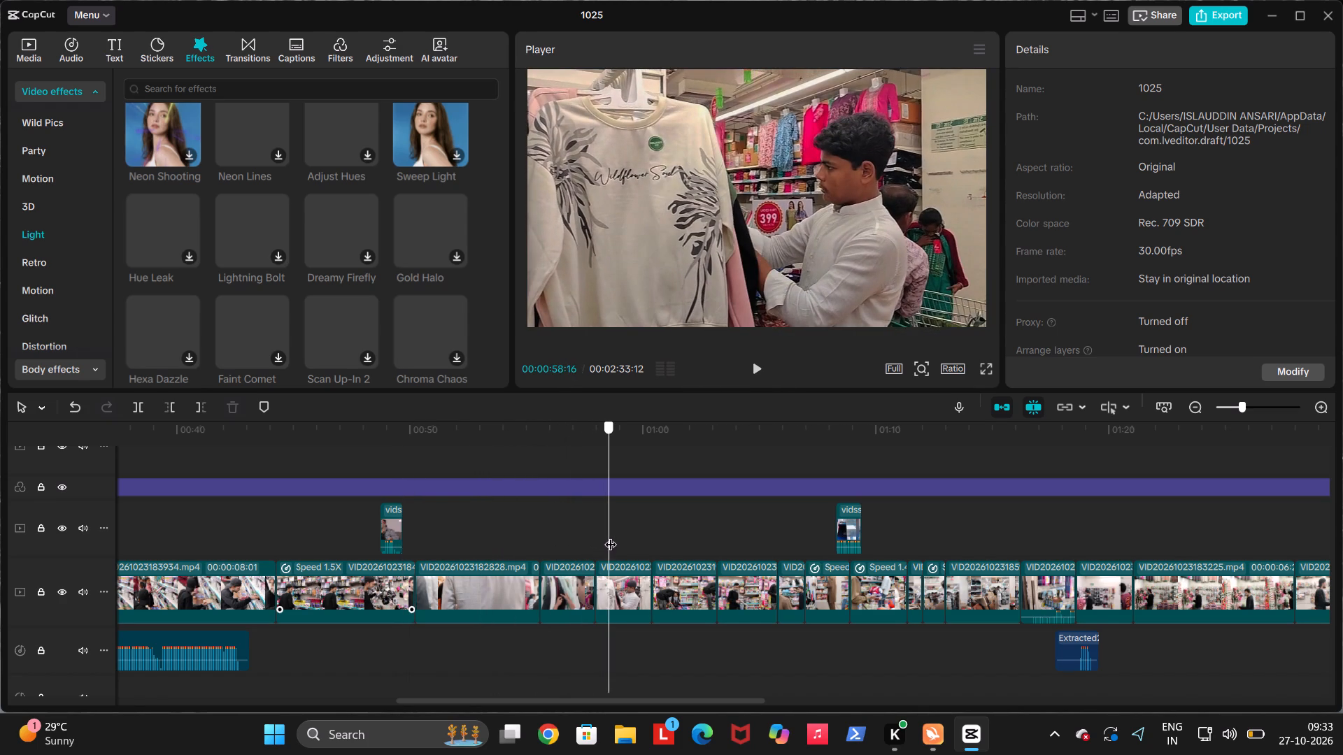
pyautogui.moveTo(615, 535); pyautogui.dragTo(636, 538)
pyautogui.click(537, 546)
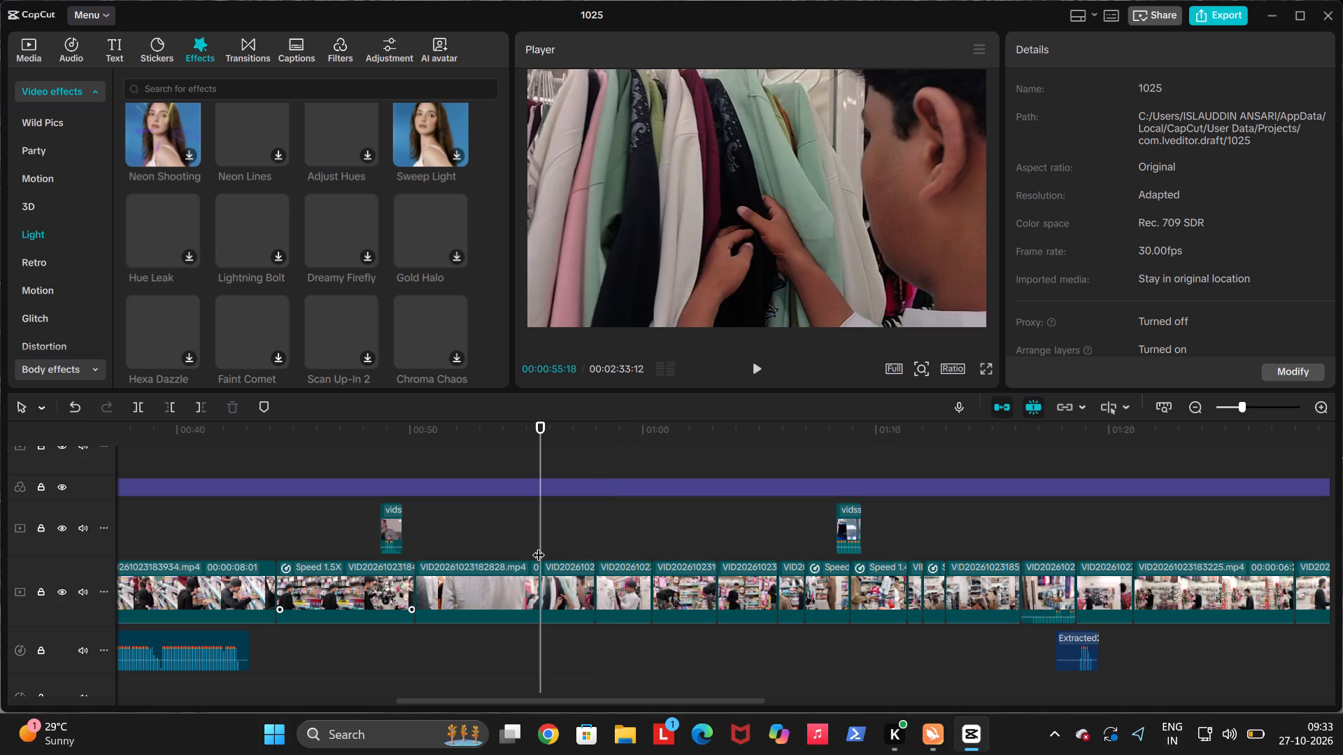
pyautogui.press('space')
pyautogui.click(411, 545)
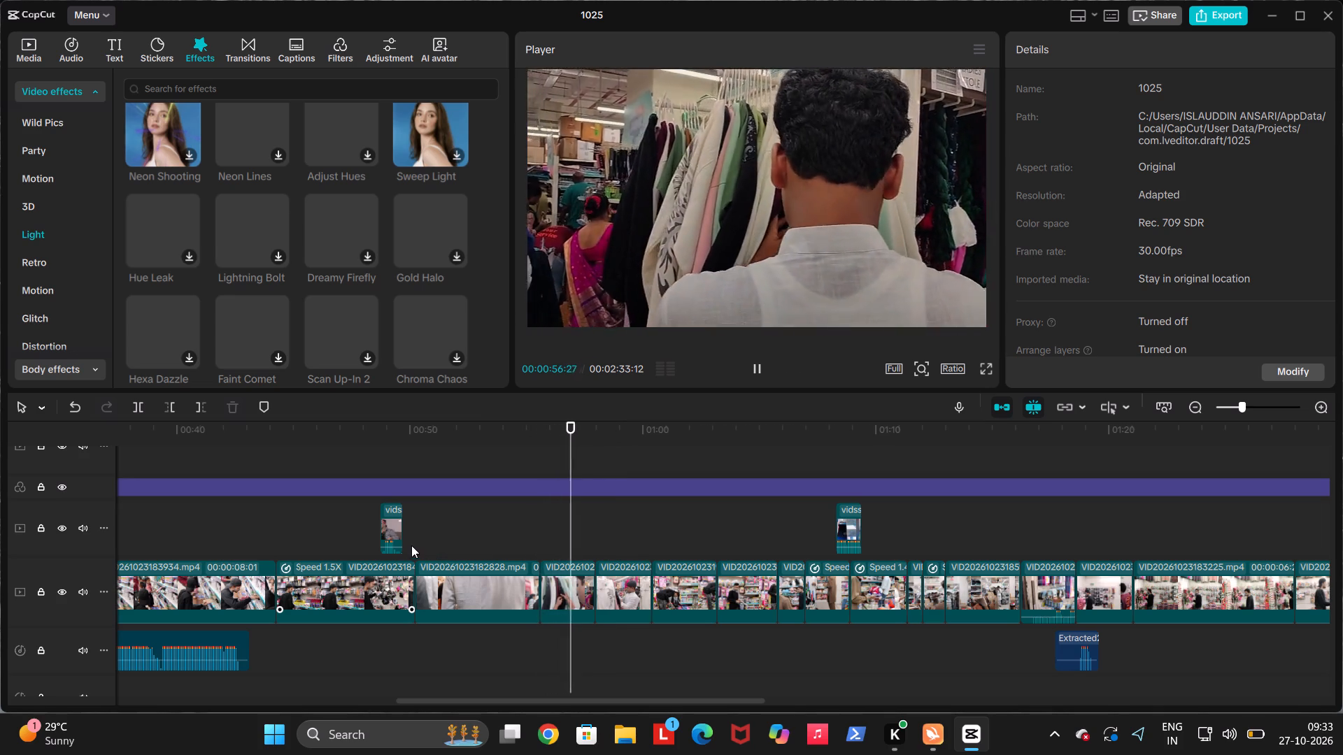
pyautogui.press('space')
pyautogui.click(423, 540)
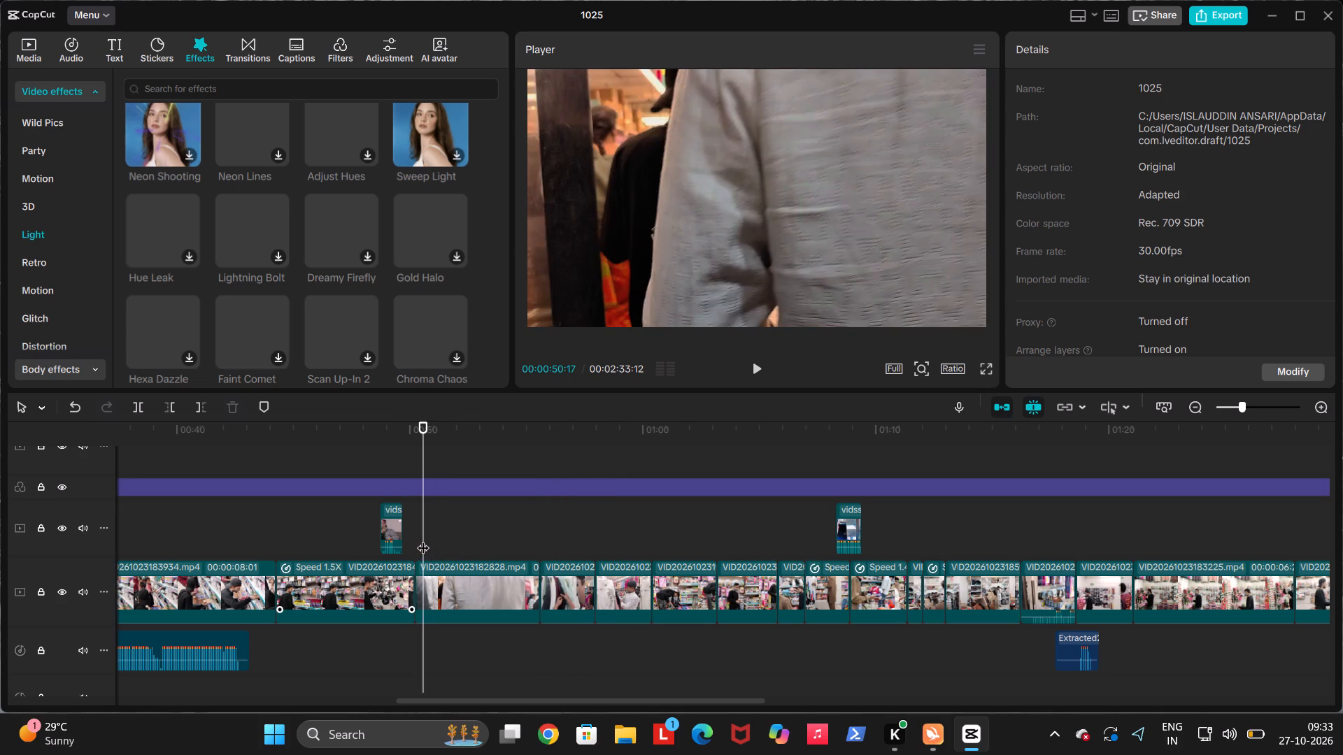
pyautogui.click(418, 538)
pyautogui.press('space')
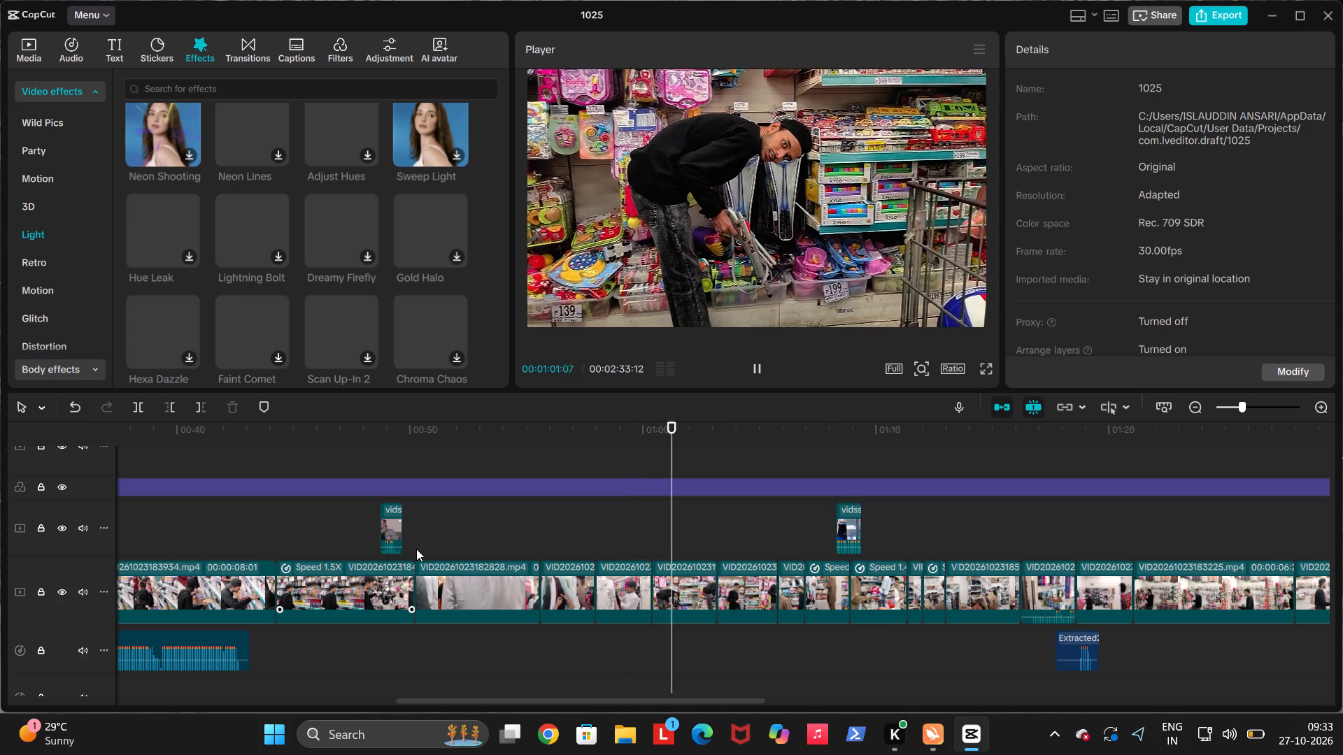
pyautogui.press('space')
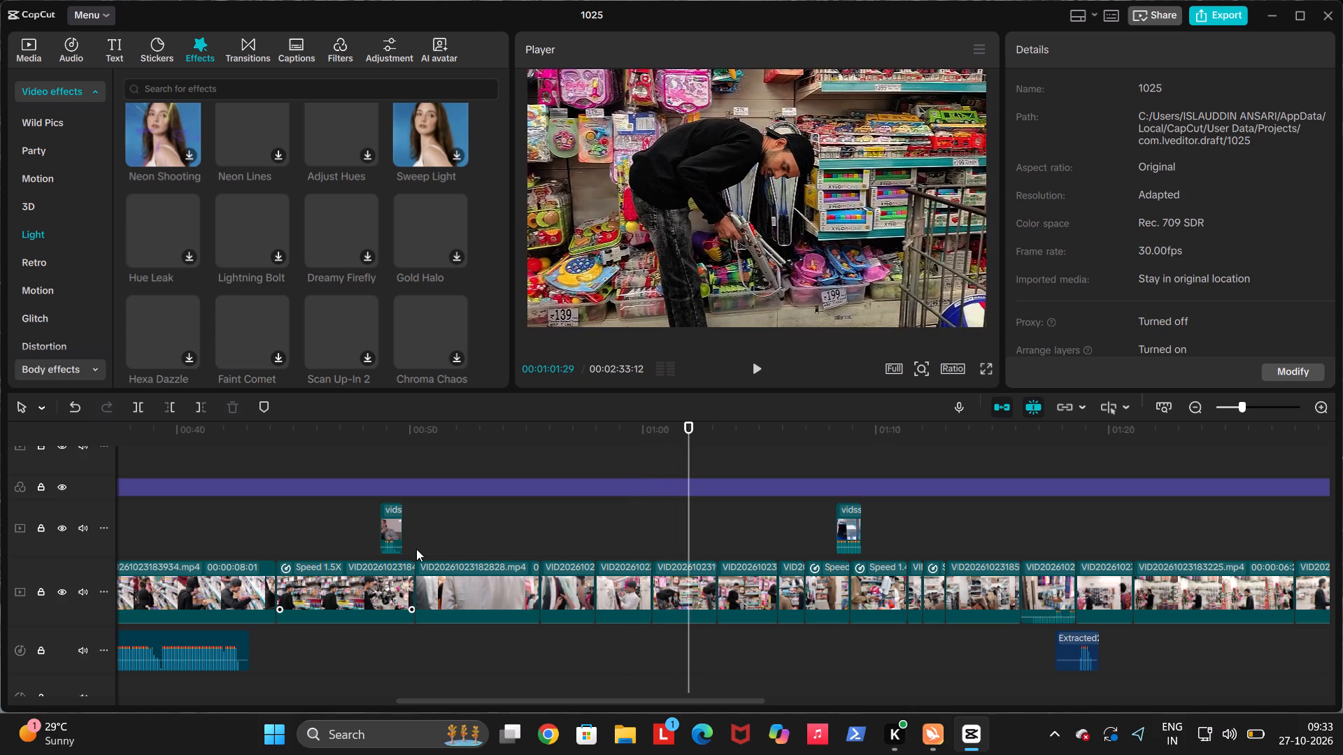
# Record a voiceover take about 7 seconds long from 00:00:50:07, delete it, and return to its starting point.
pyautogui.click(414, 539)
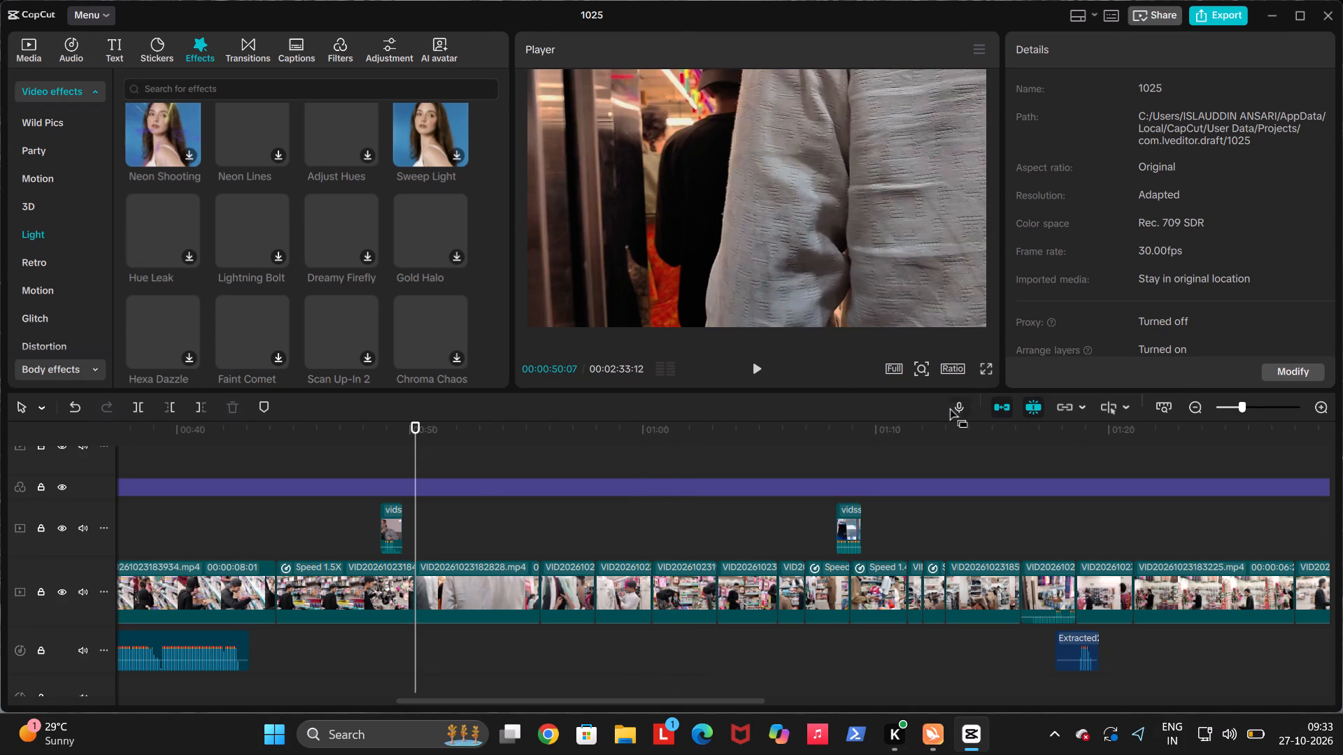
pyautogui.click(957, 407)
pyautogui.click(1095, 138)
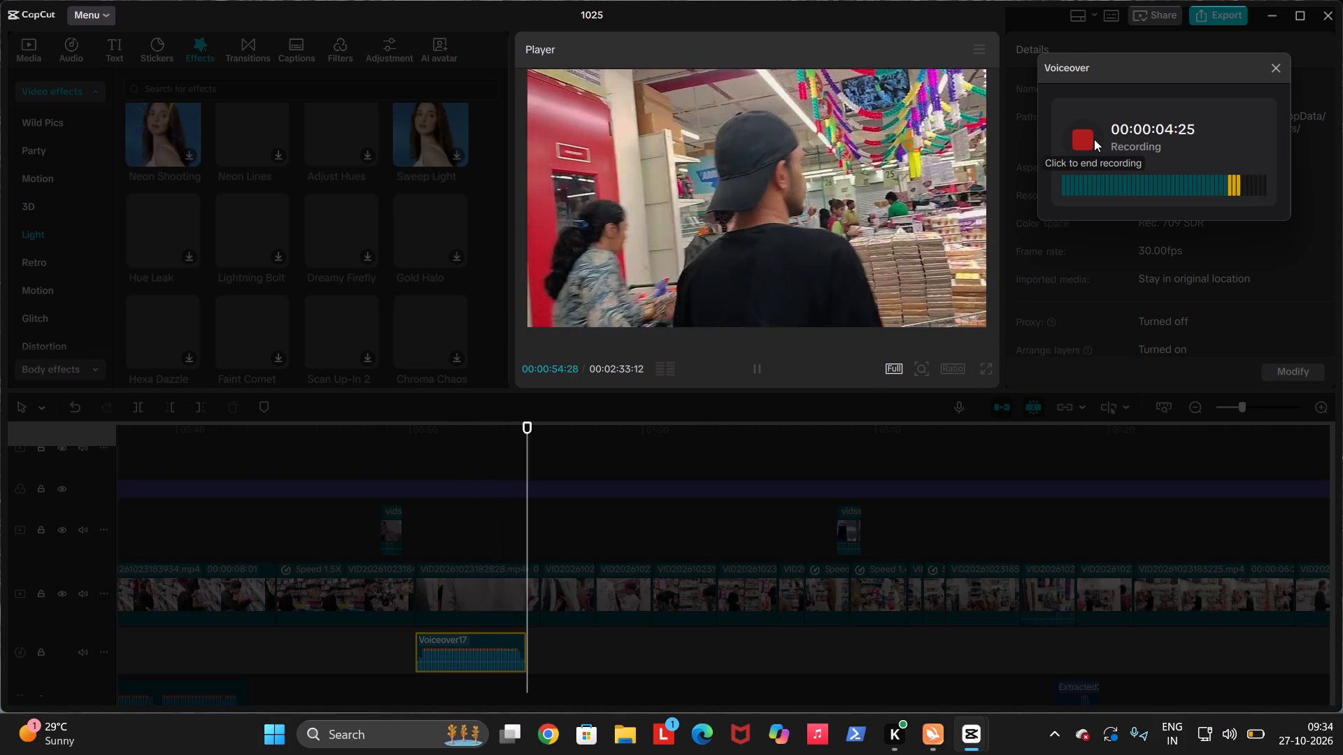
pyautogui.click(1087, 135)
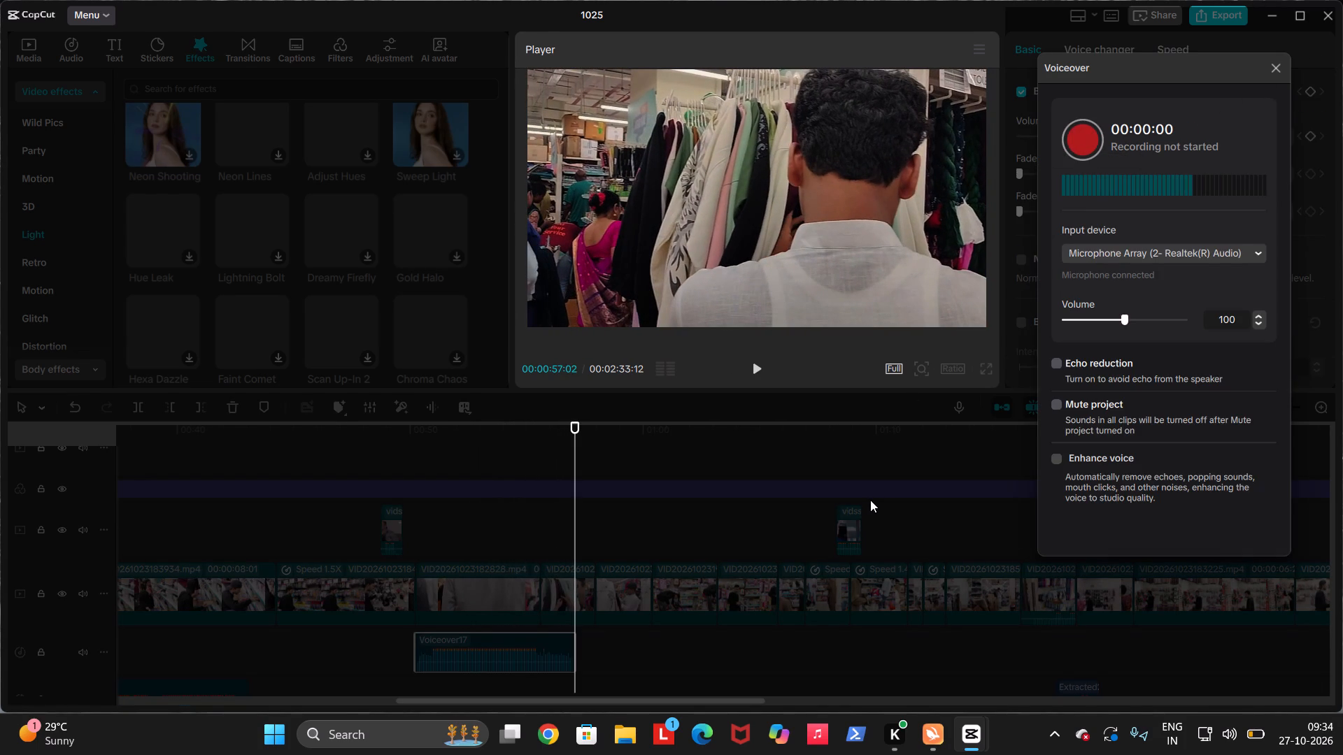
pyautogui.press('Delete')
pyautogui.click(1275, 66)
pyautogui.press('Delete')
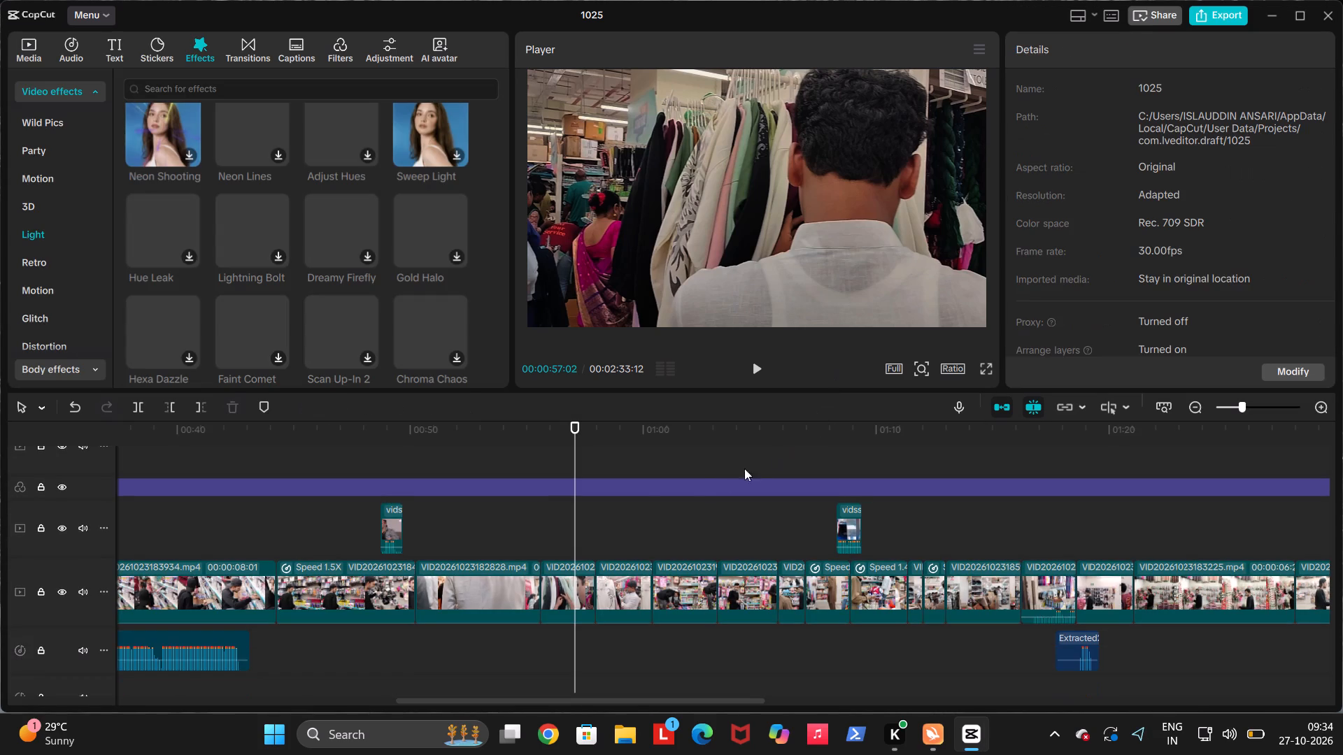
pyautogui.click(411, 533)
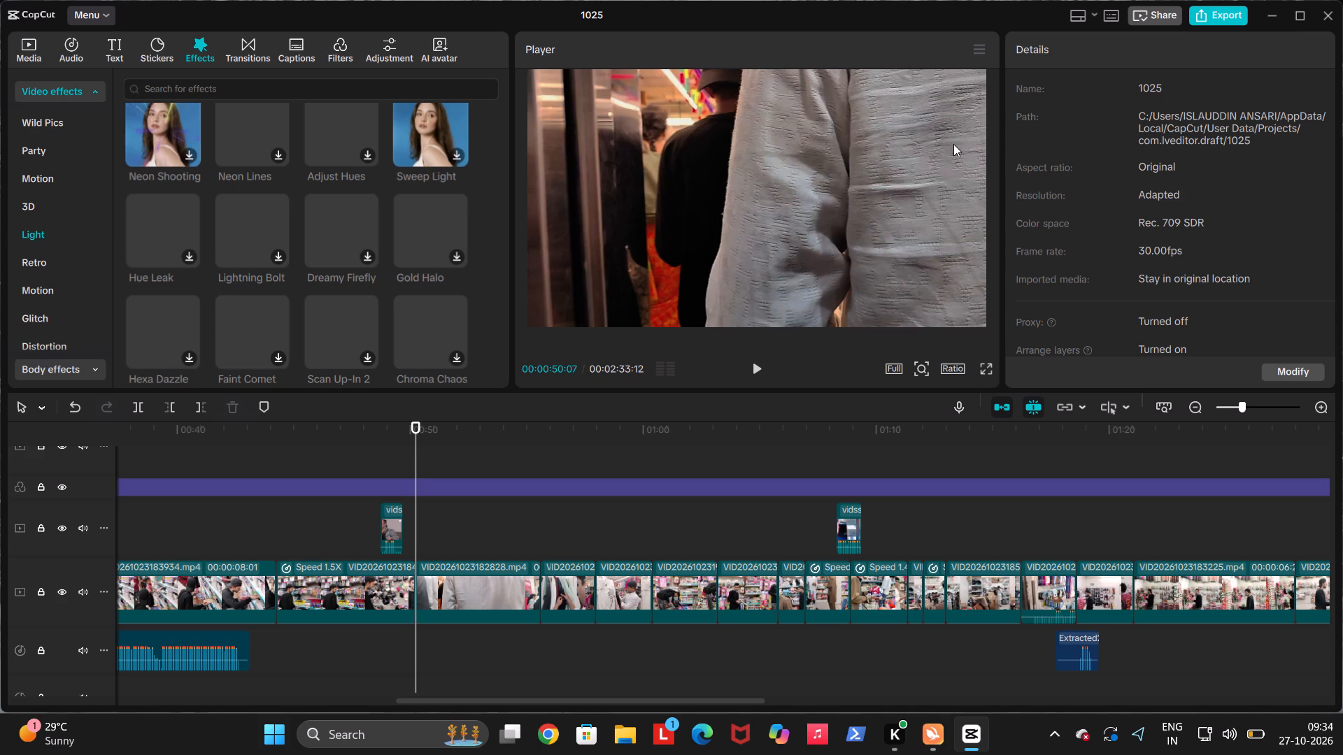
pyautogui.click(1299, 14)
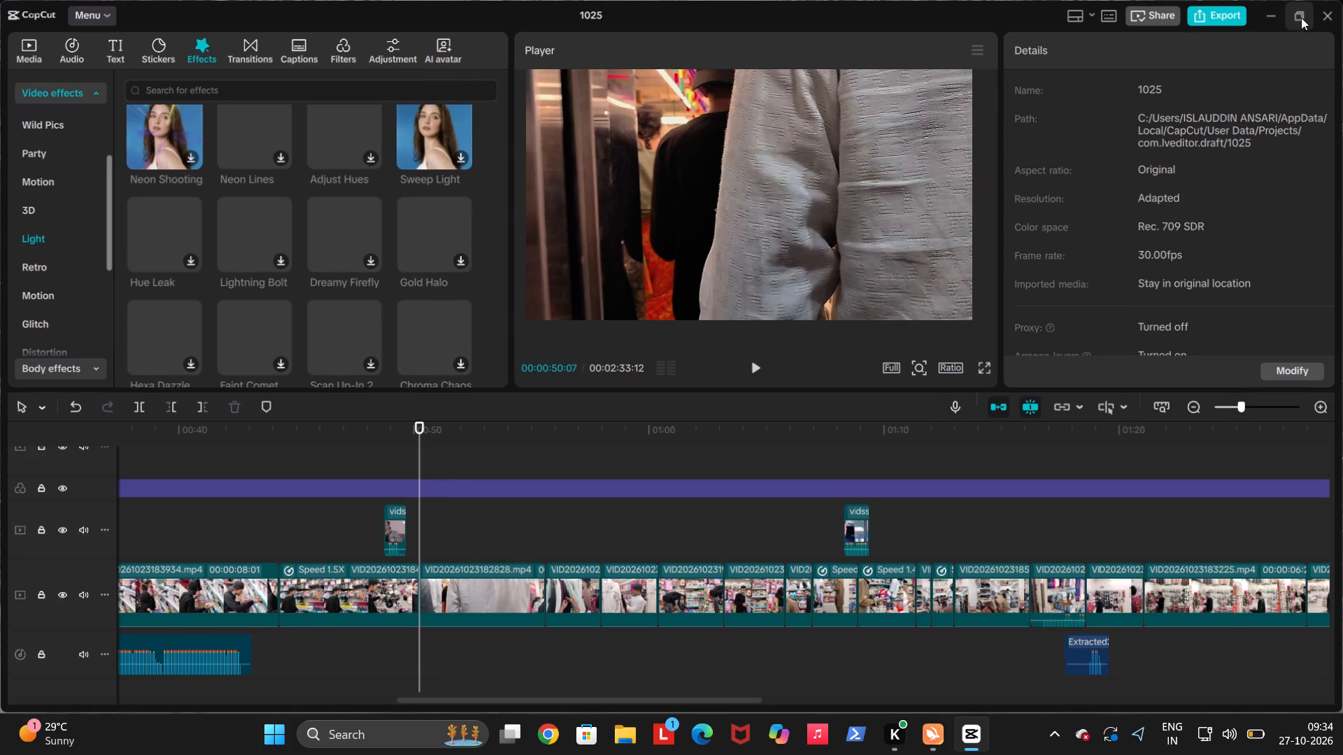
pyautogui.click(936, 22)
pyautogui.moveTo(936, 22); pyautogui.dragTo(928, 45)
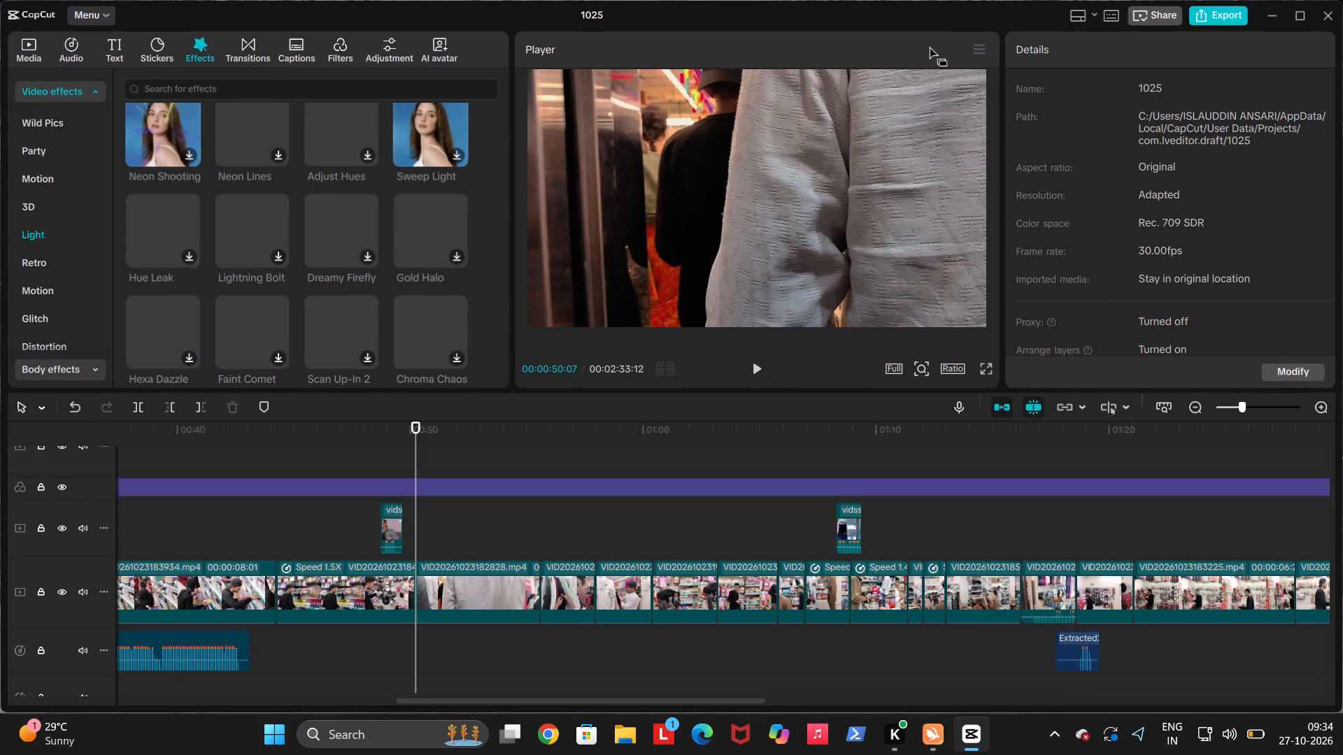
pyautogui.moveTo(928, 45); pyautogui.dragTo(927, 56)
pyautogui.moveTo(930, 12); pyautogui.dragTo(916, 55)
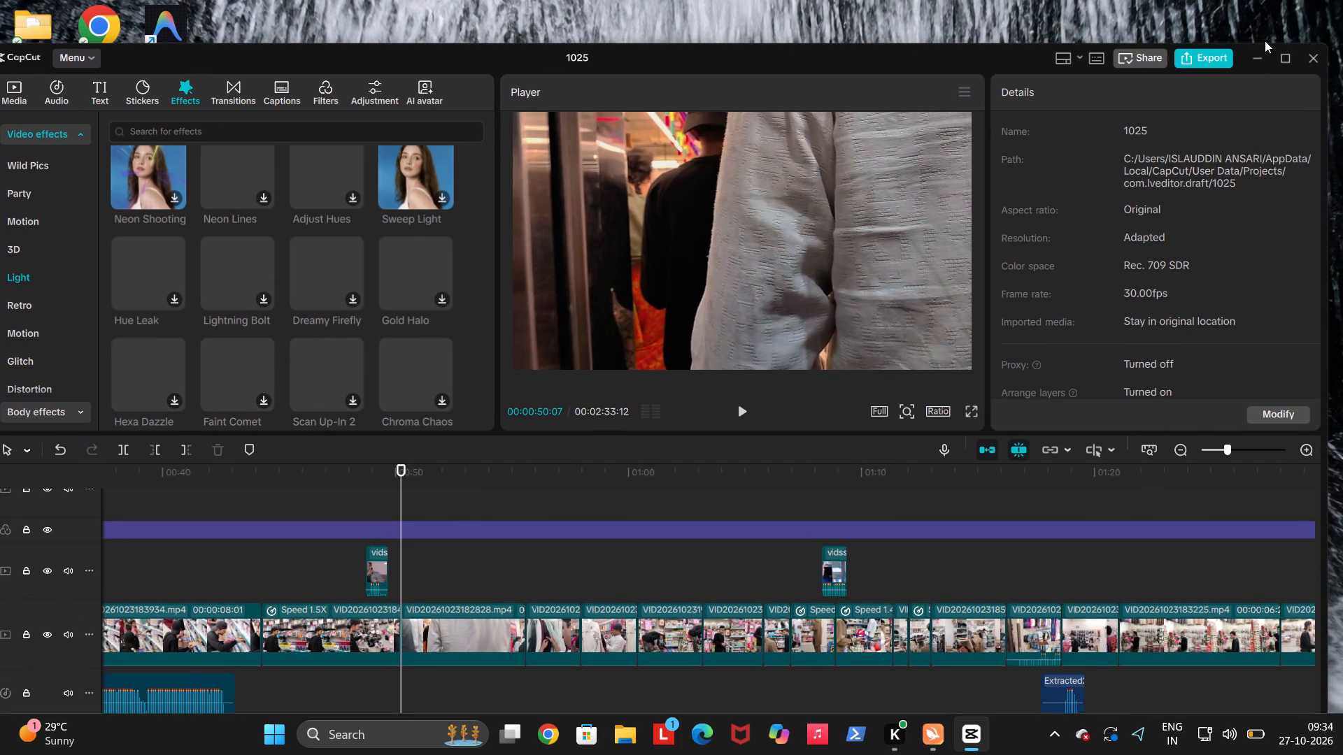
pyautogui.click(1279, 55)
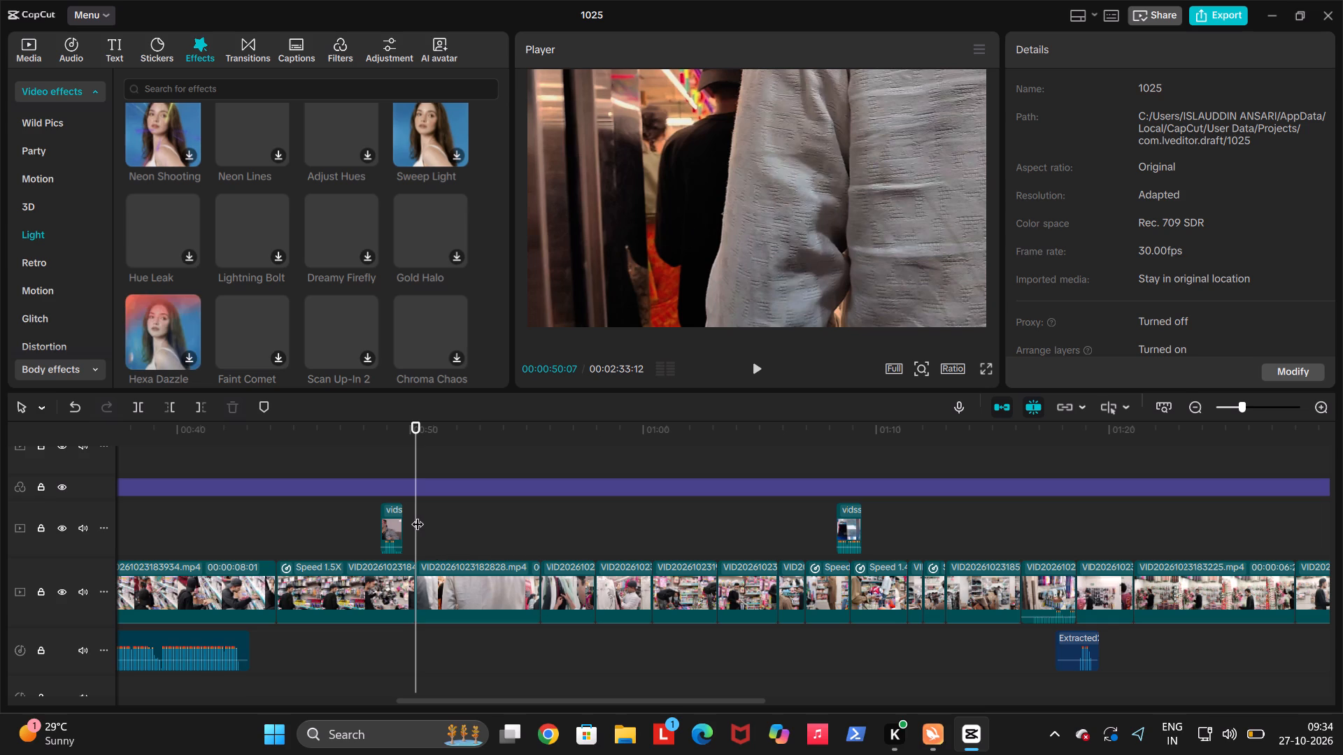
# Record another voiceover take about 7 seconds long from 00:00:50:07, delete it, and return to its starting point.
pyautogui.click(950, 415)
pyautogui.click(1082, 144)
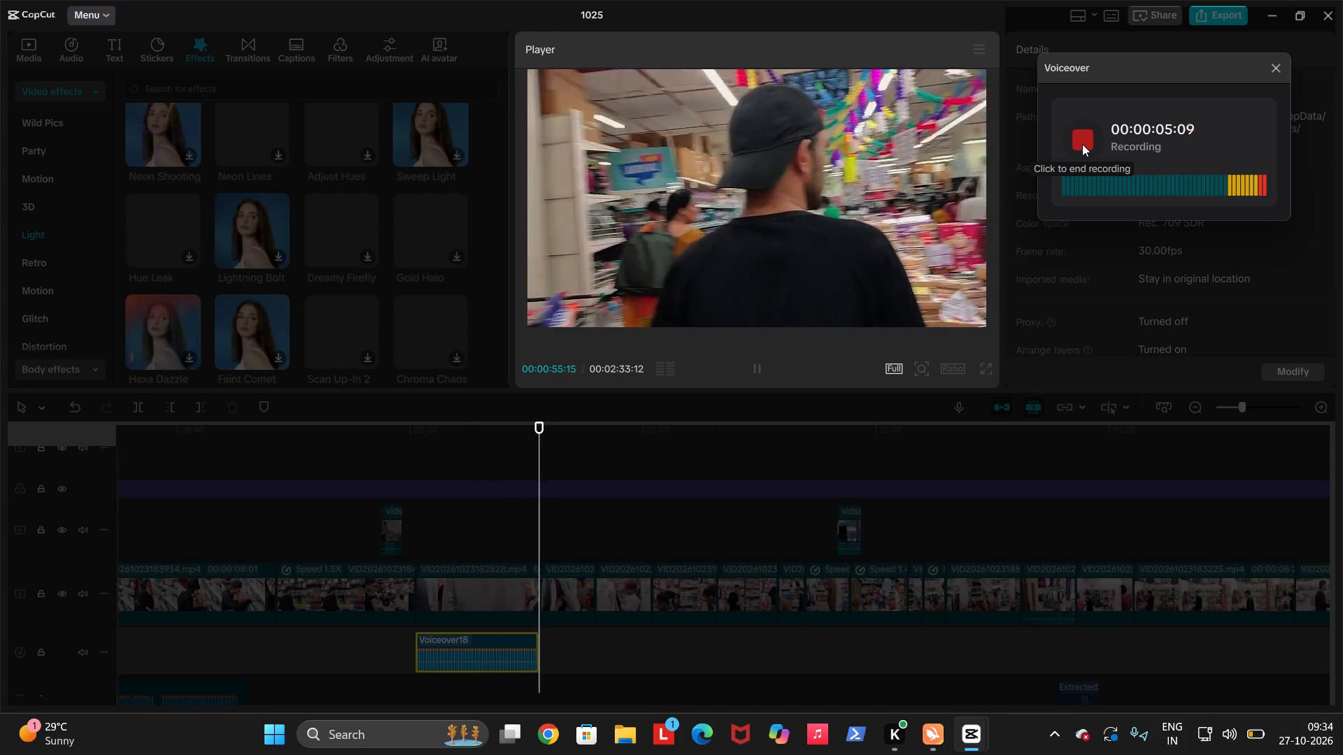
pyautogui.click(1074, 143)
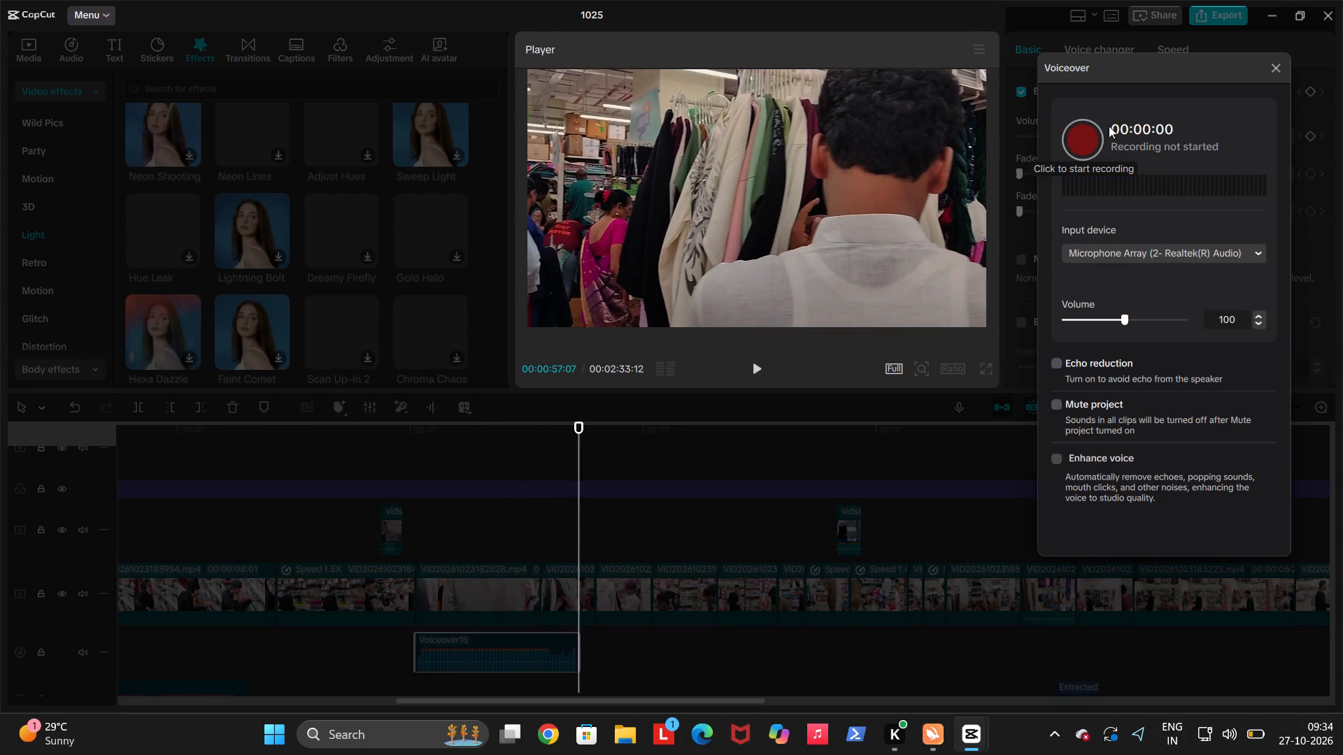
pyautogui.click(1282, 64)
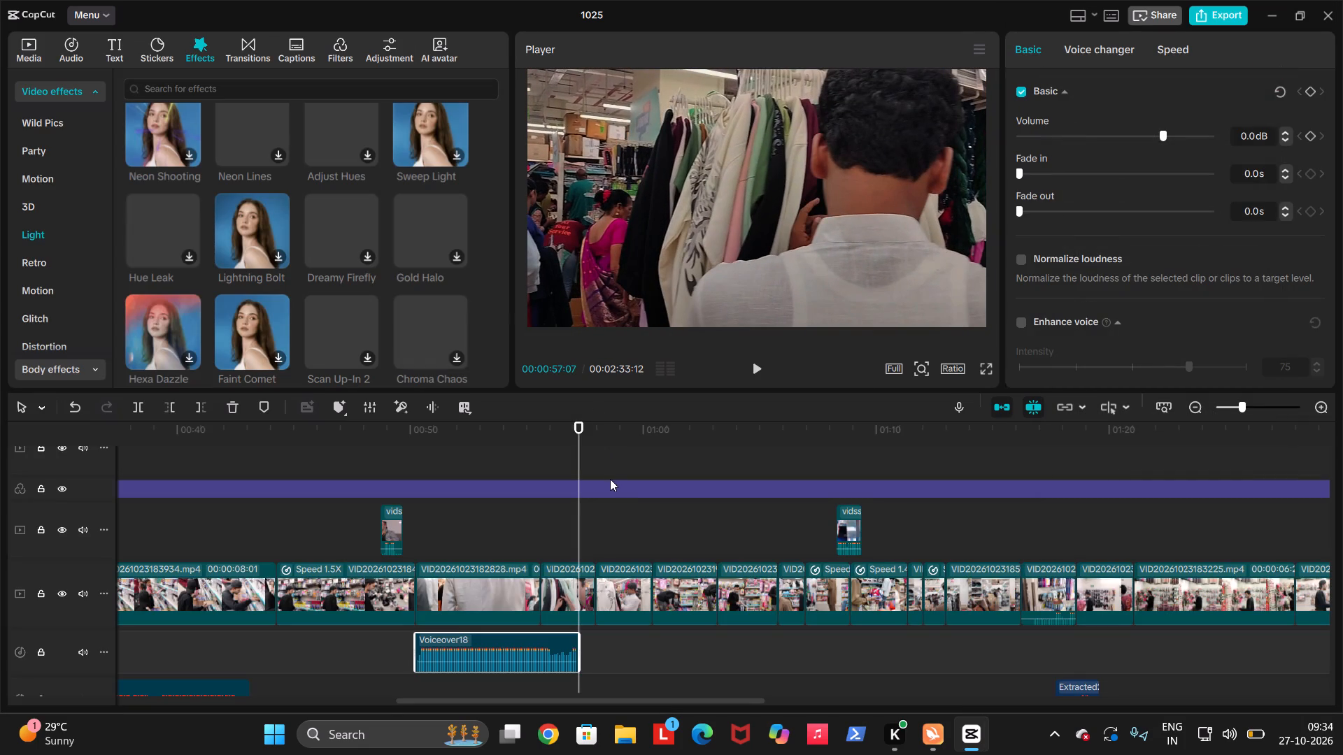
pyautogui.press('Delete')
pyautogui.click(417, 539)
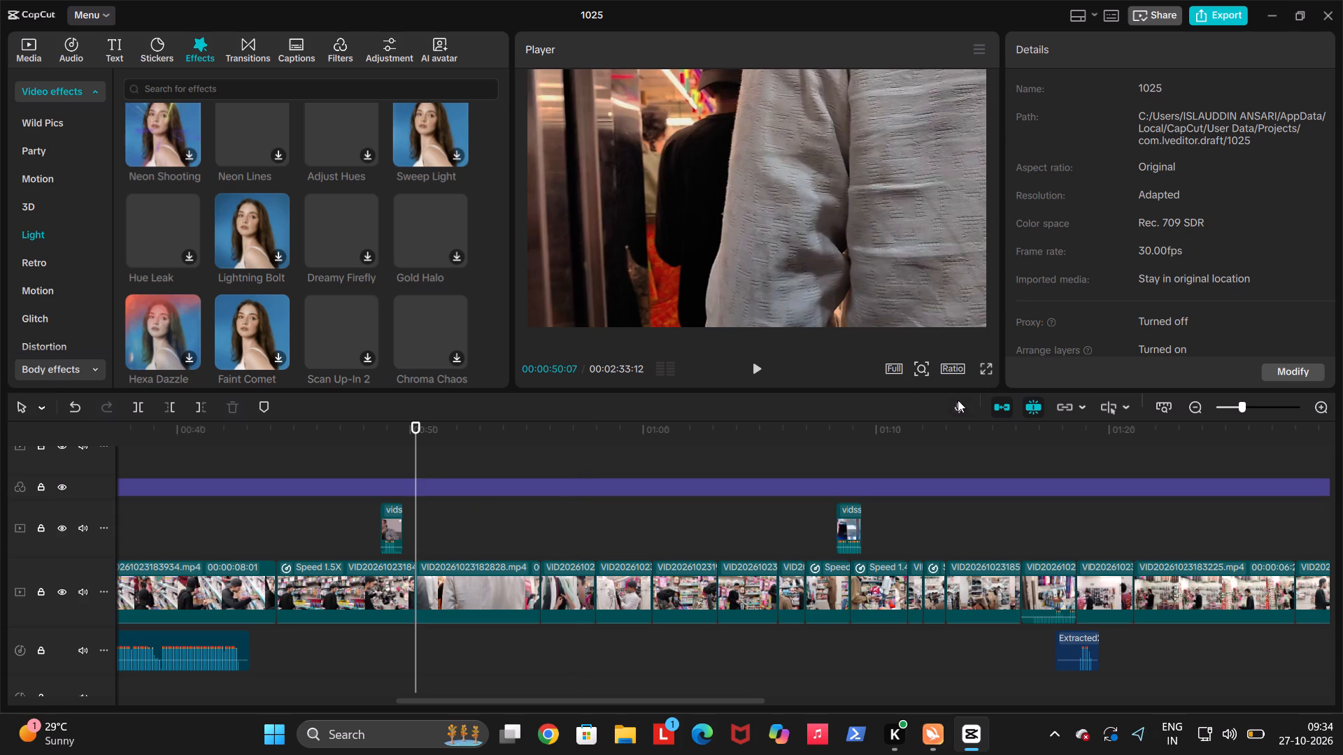
# Record a new voiceover take from 00:00:50:07 to about 00:01:01:26, ending on the toy-shelf clip.
pyautogui.click(958, 400)
pyautogui.click(1089, 134)
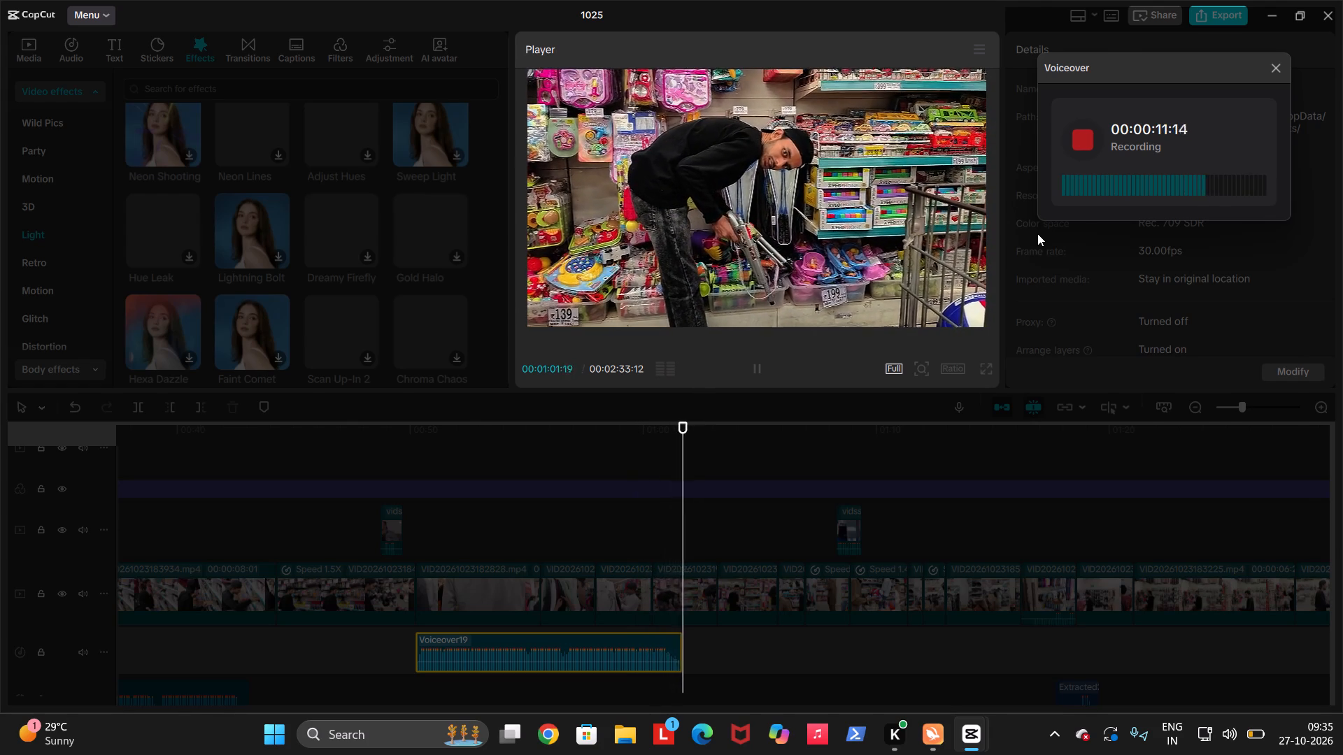
pyautogui.press('space')
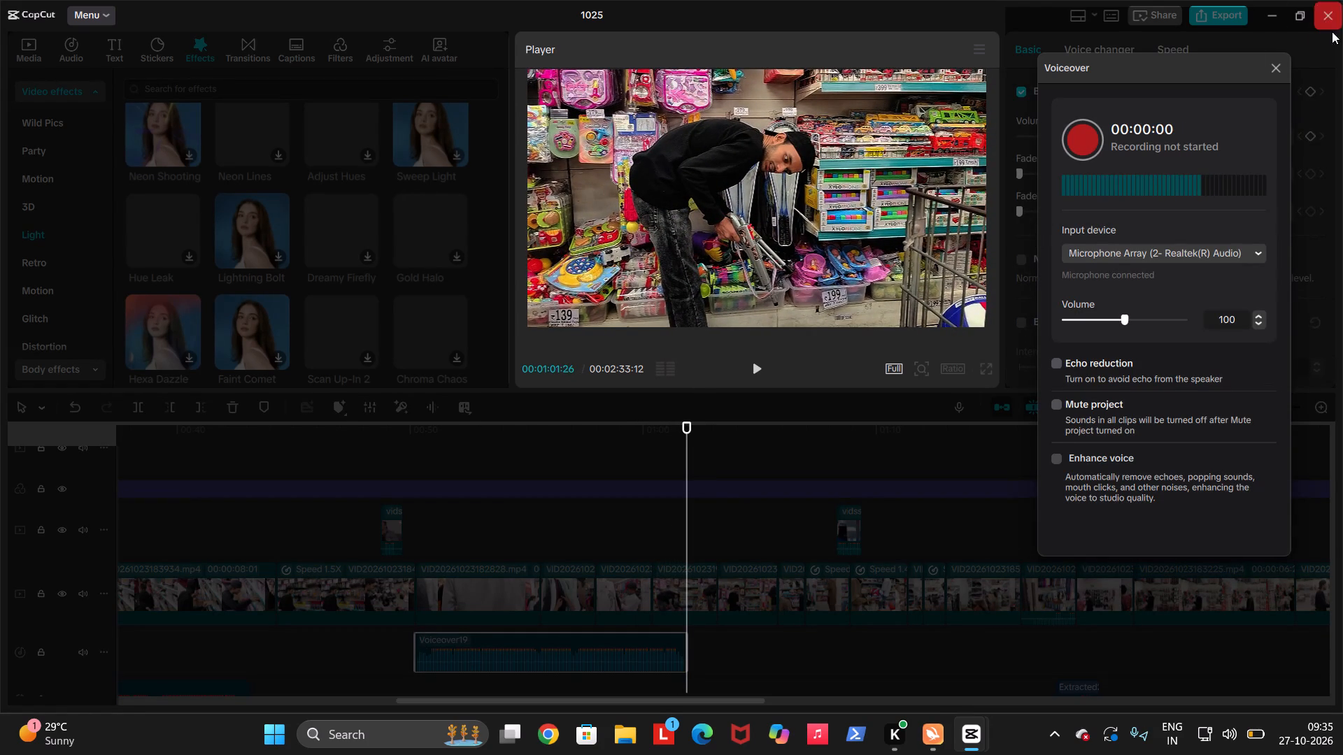
pyautogui.click(1285, 67)
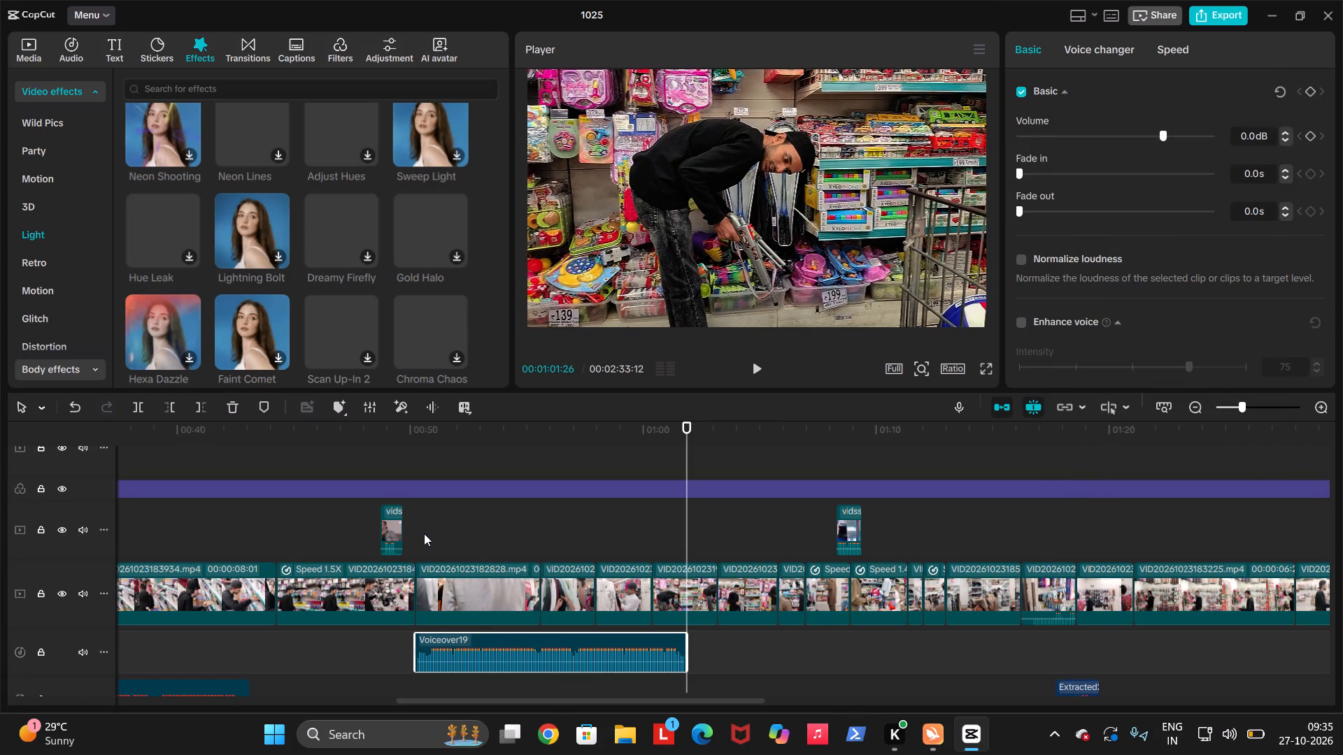
# Play back the opening of the new voiceover and trim its start to about 00:00:51:24.
pyautogui.click(420, 533)
pyautogui.press('space')
pyautogui.press('space')
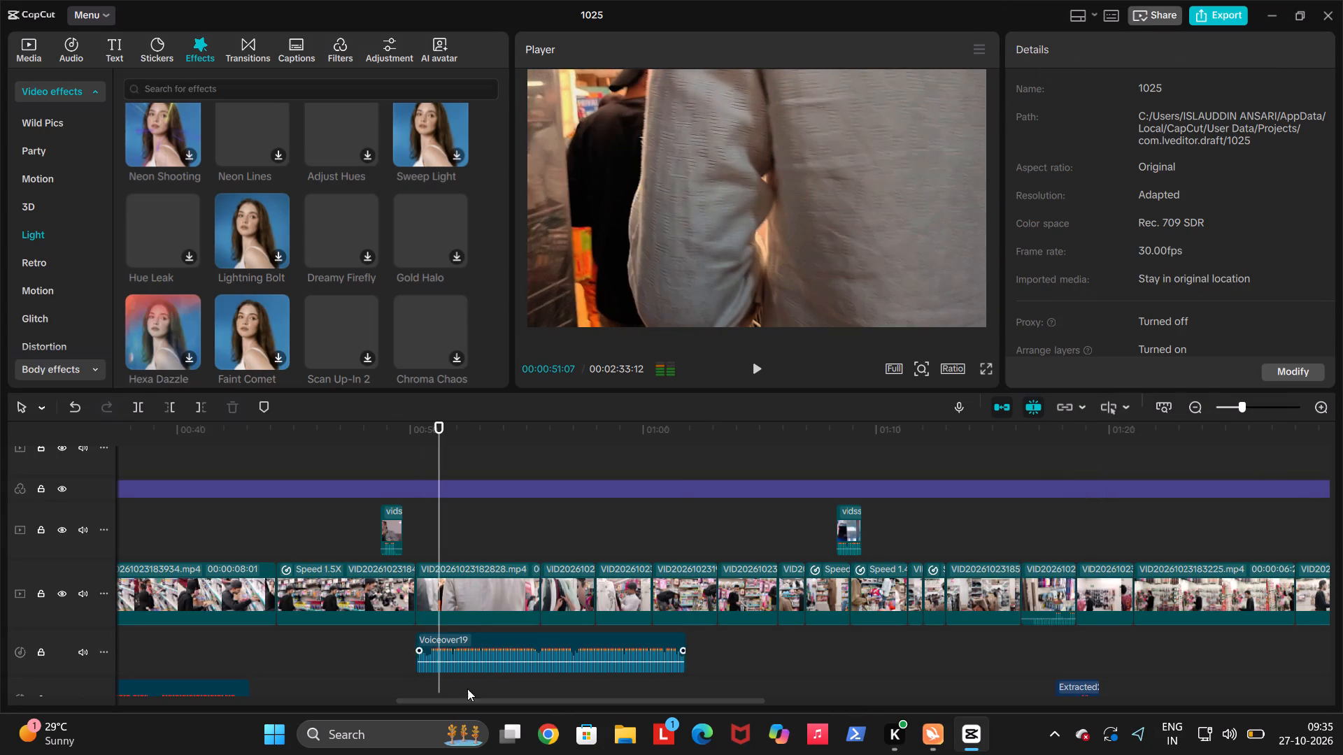
pyautogui.click(432, 686)
pyautogui.click(433, 662)
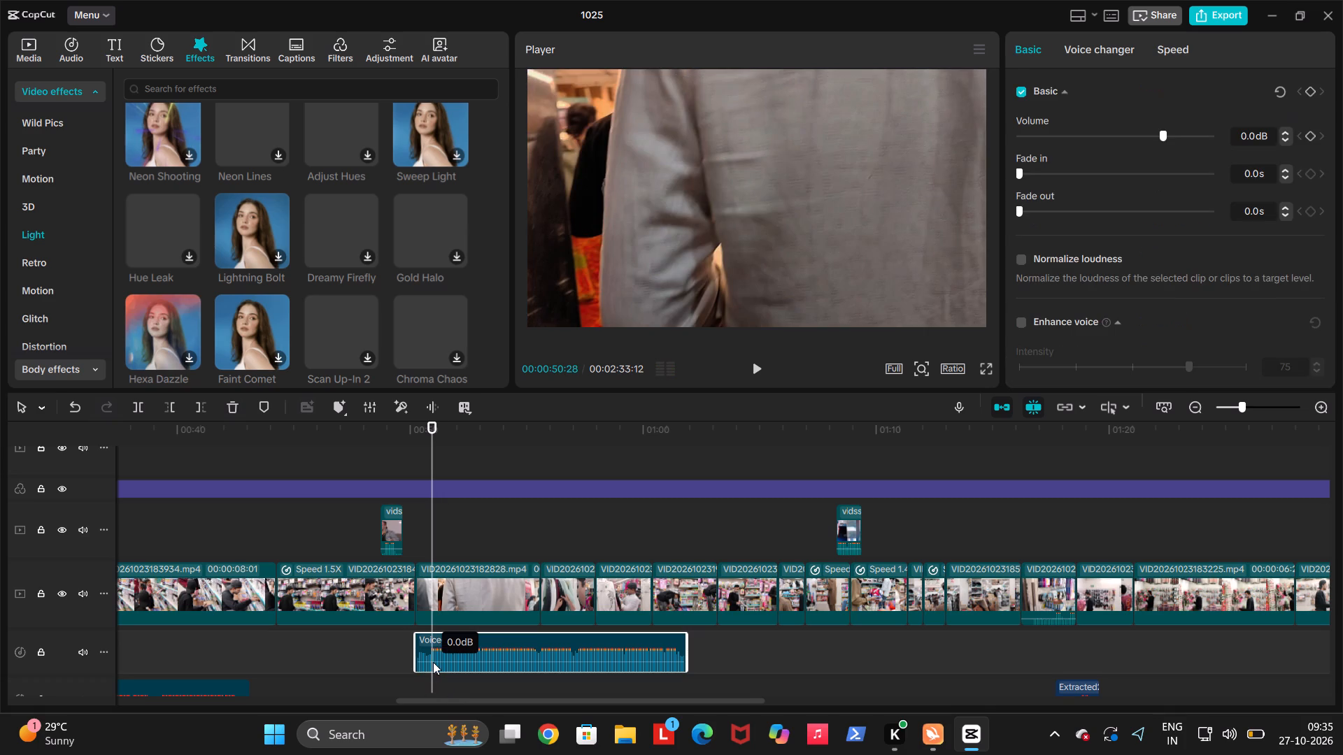
pyautogui.click(431, 686)
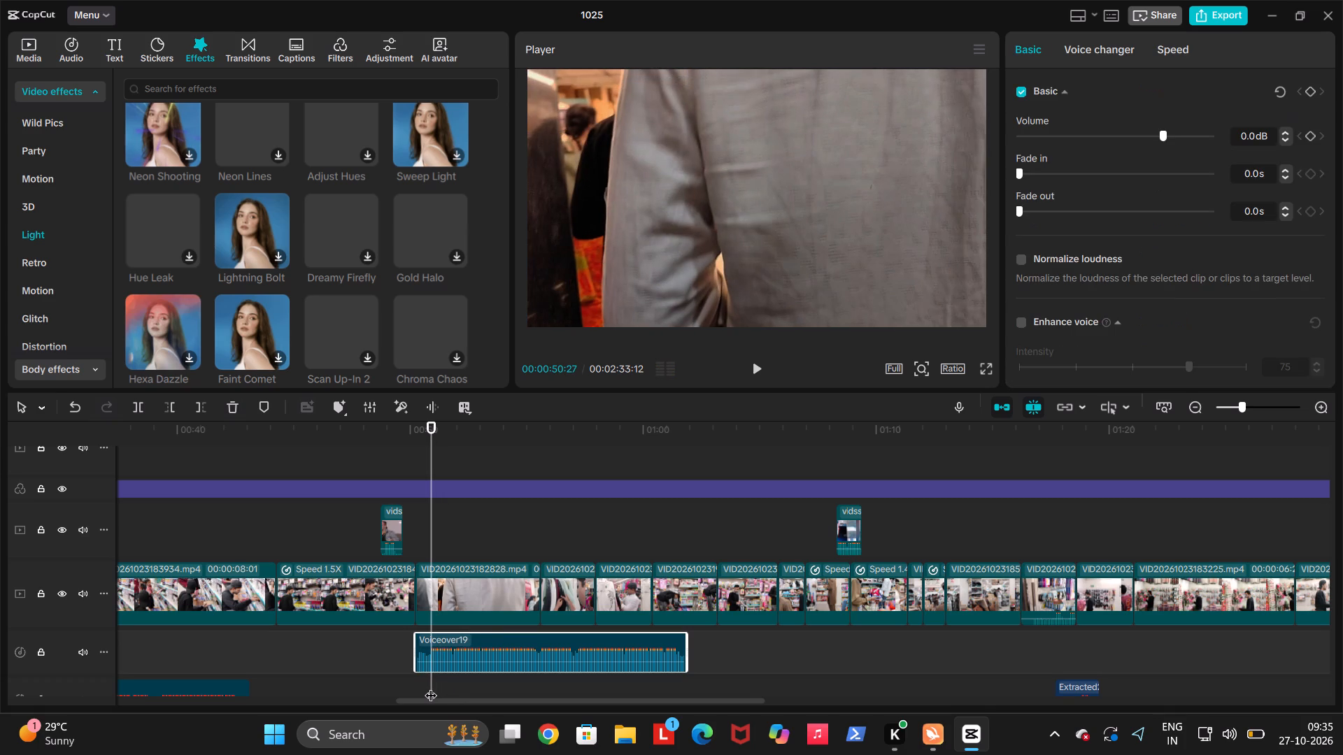
pyautogui.press('space')
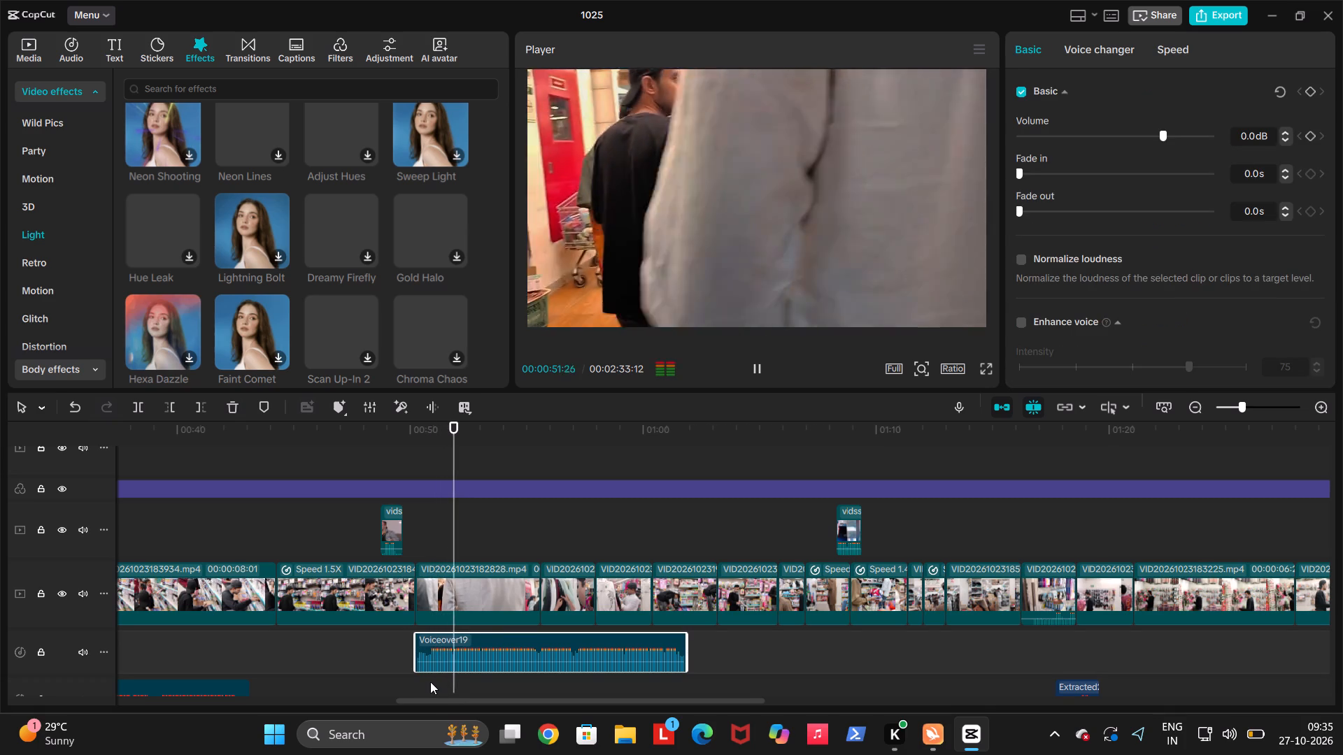
pyautogui.click(460, 682)
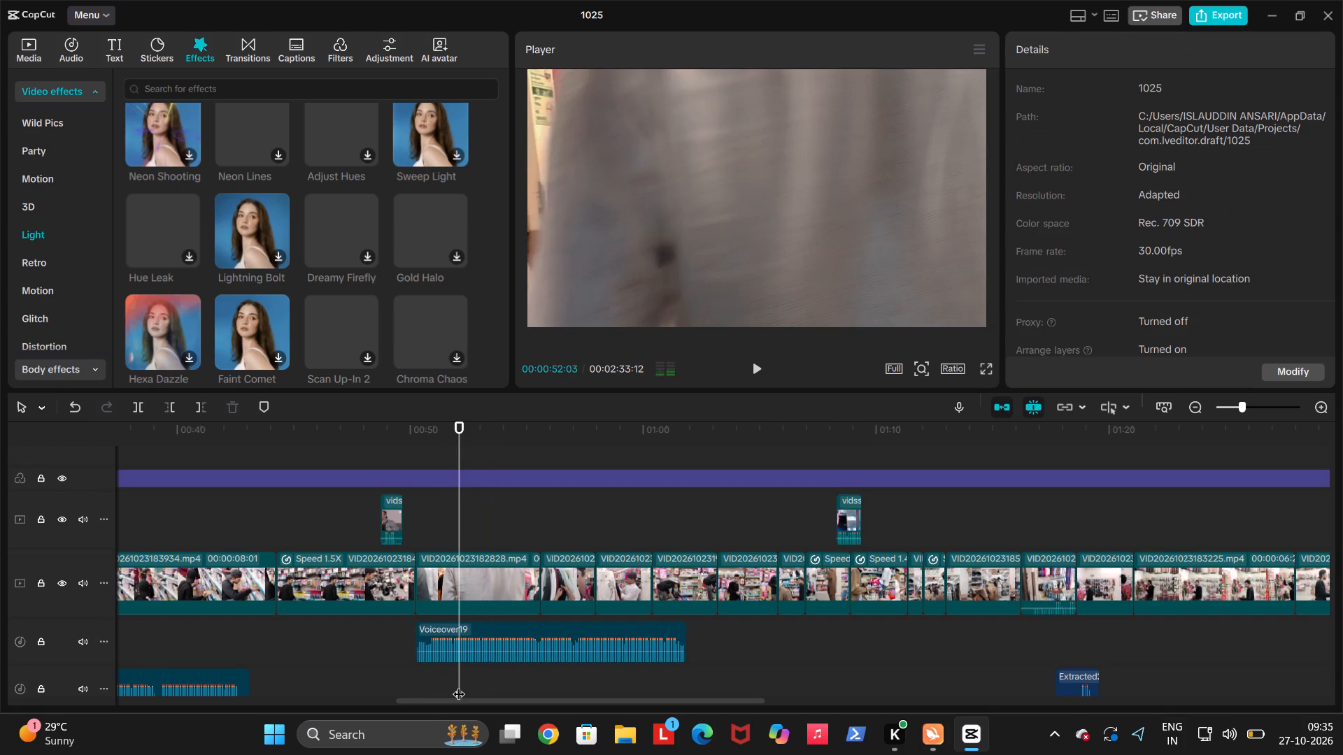
pyautogui.click(456, 686)
pyautogui.click(456, 686)
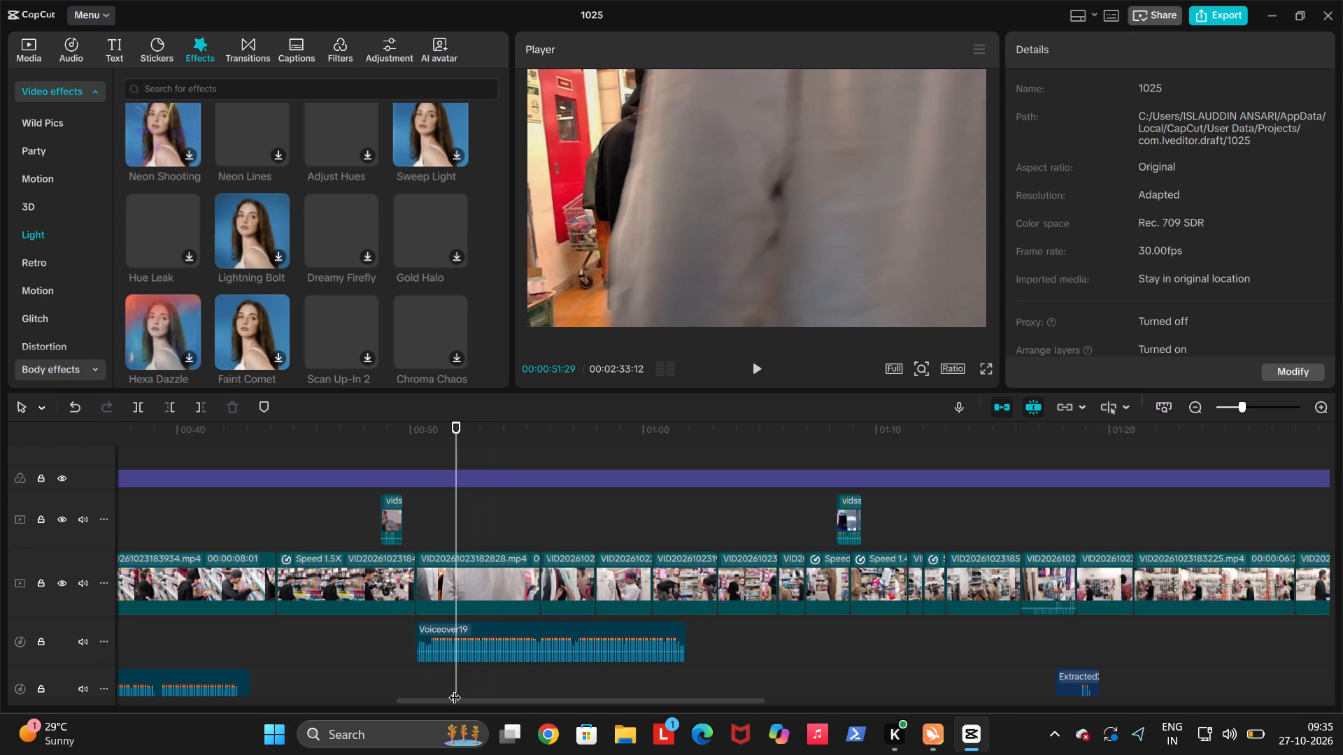
pyautogui.click(455, 689)
pyautogui.click(455, 689)
pyautogui.click(455, 689)
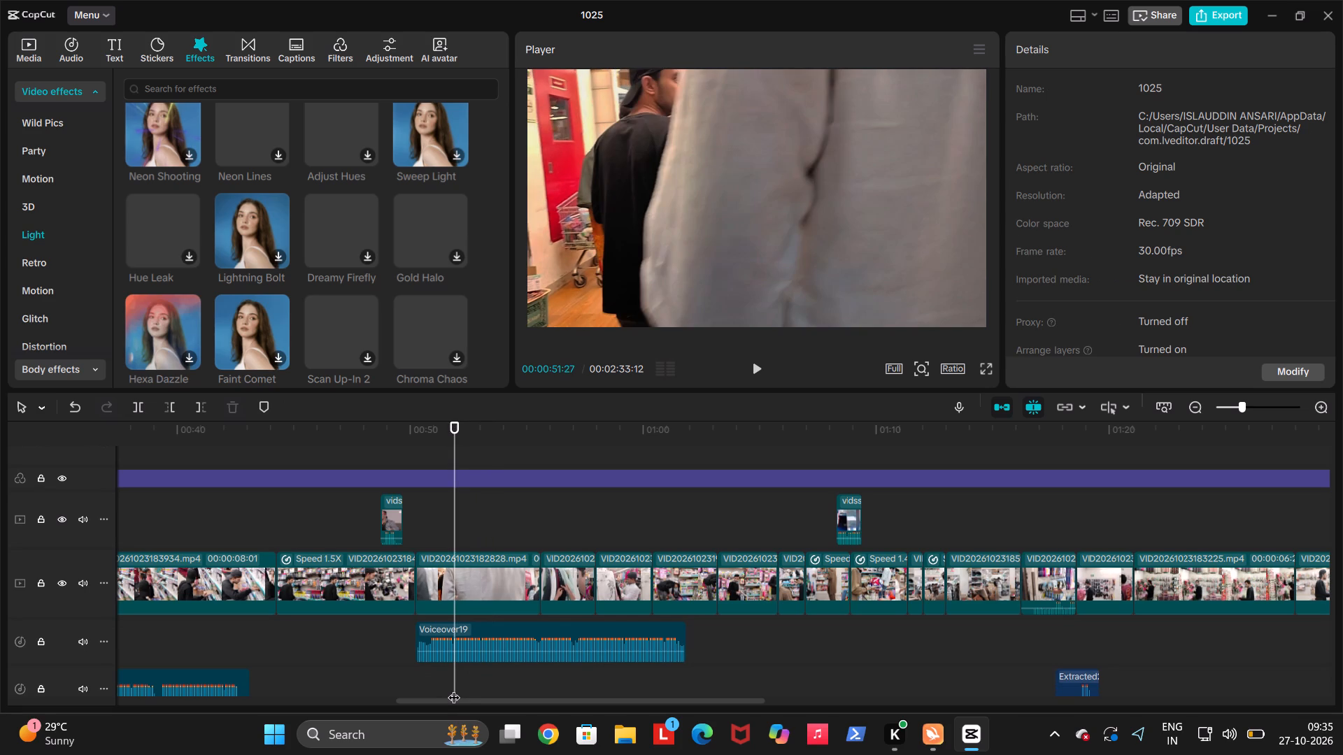
pyautogui.click(453, 688)
pyautogui.click(464, 654)
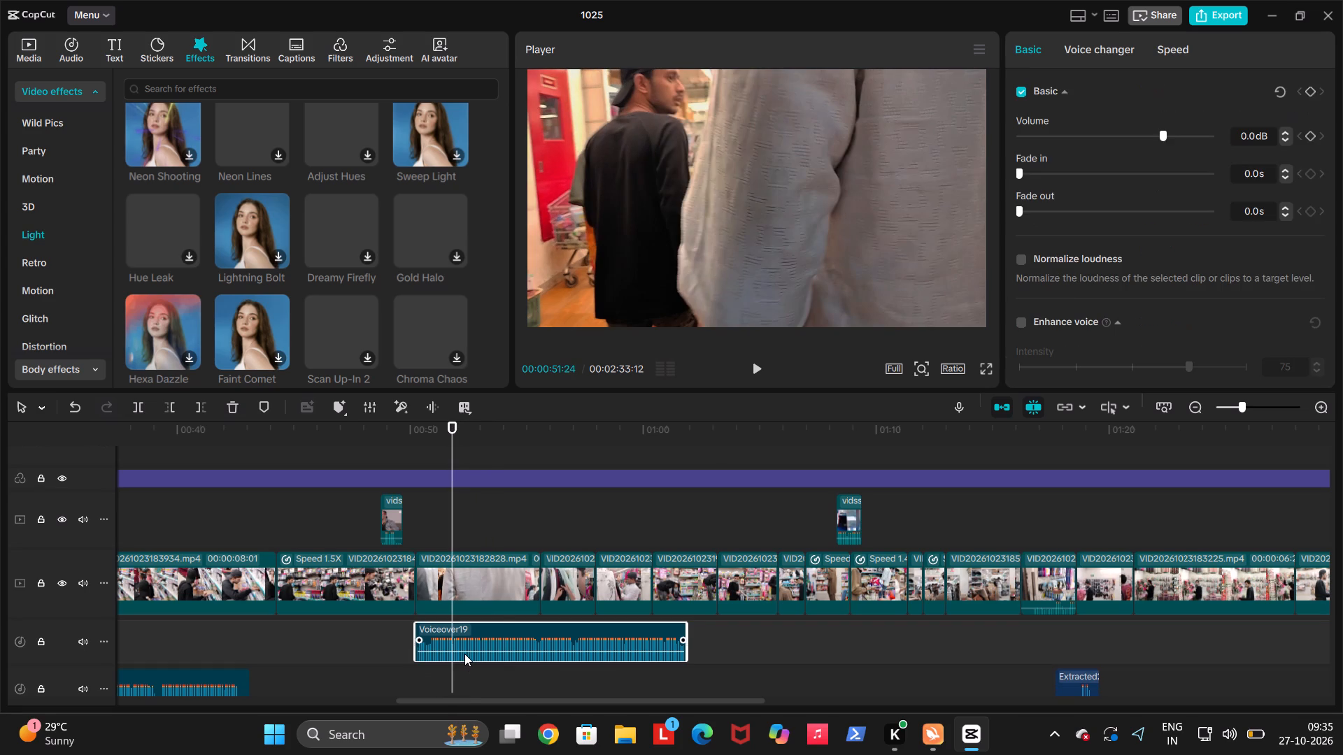
pyautogui.write('q')
# Play through the voiceover and trim its end to about 00:01:01:20.
pyautogui.press('space')
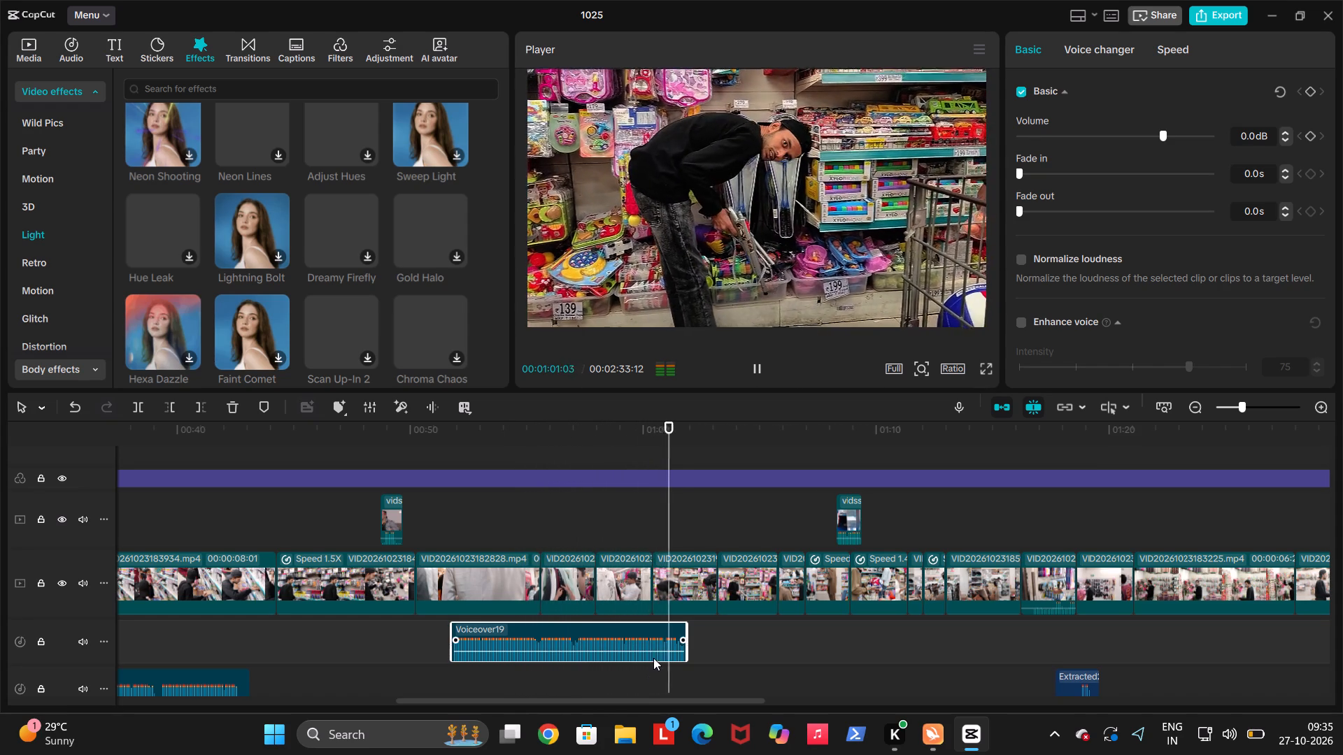
pyautogui.press('space')
pyautogui.press('w')
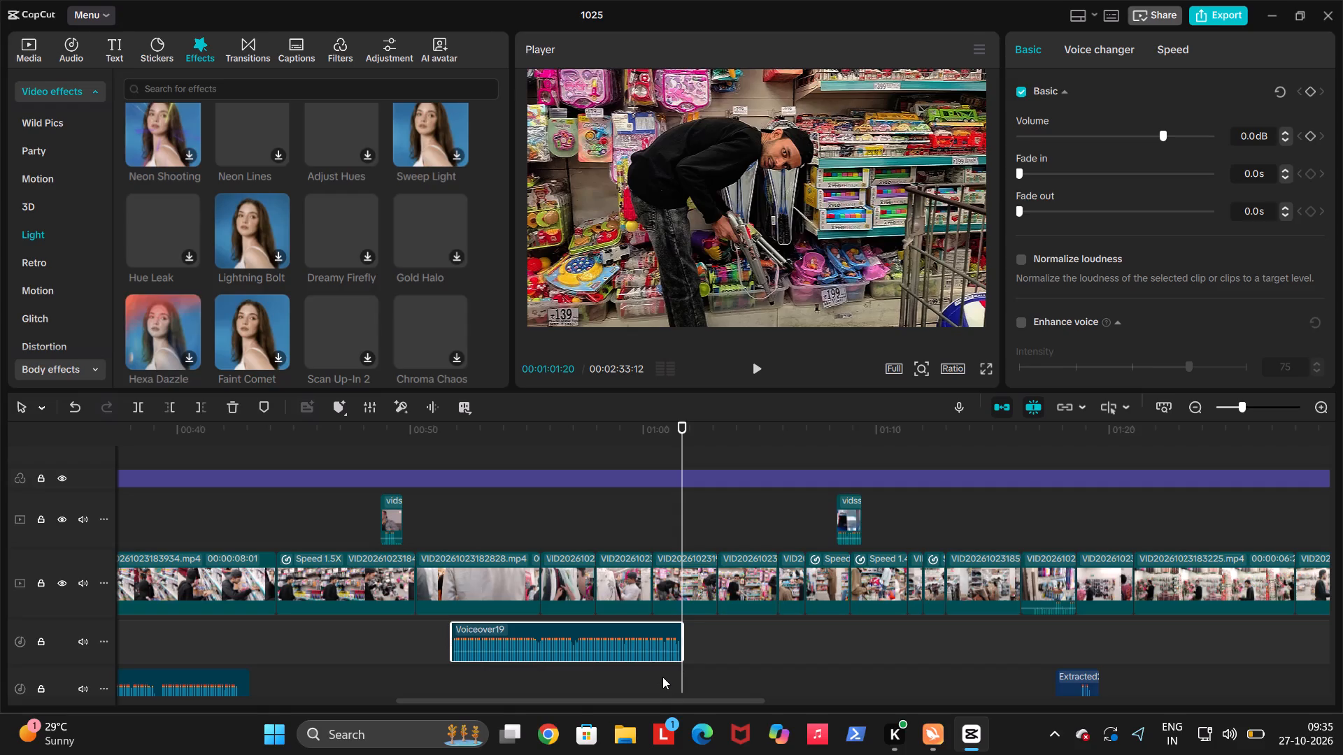
# Replay the end of the voiceover and tighten its end trim to about 00:01:01:13.
pyautogui.click(673, 683)
pyautogui.press('space')
pyautogui.press('space')
pyautogui.click(641, 681)
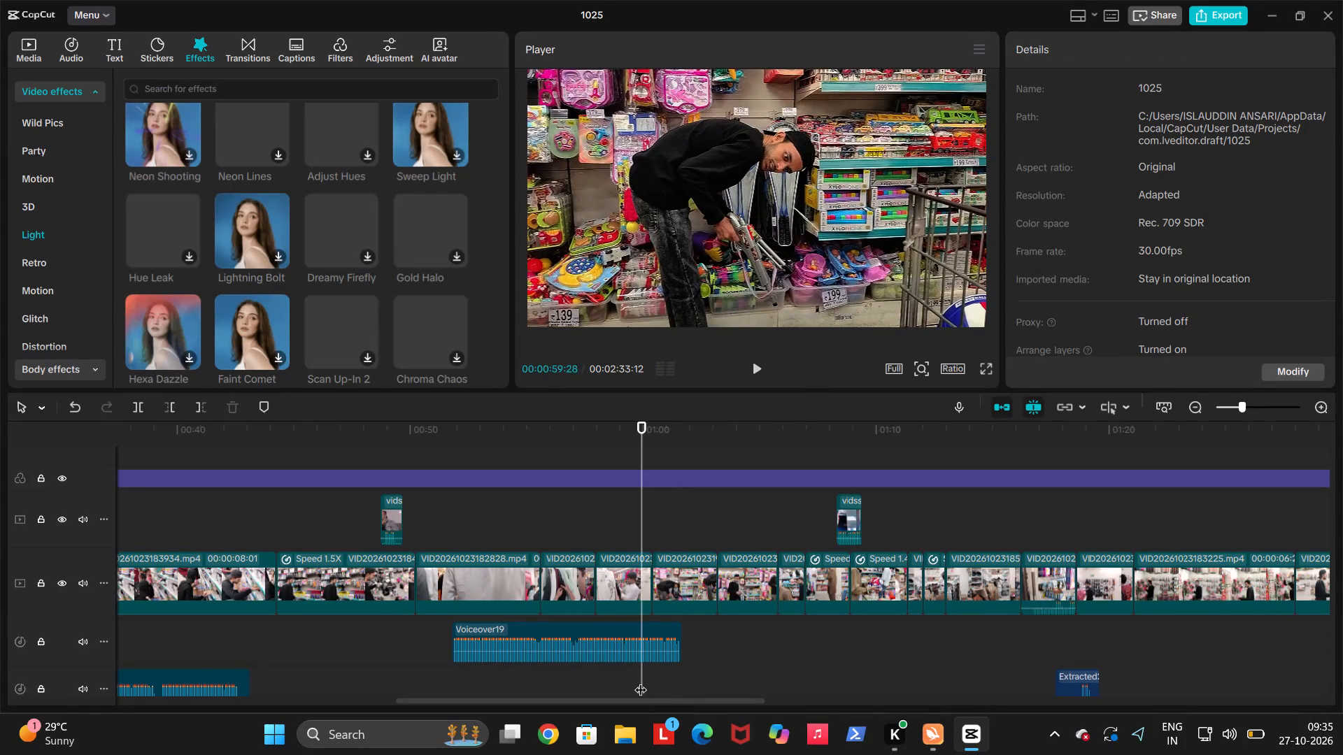
pyautogui.press('space')
pyautogui.press('space')
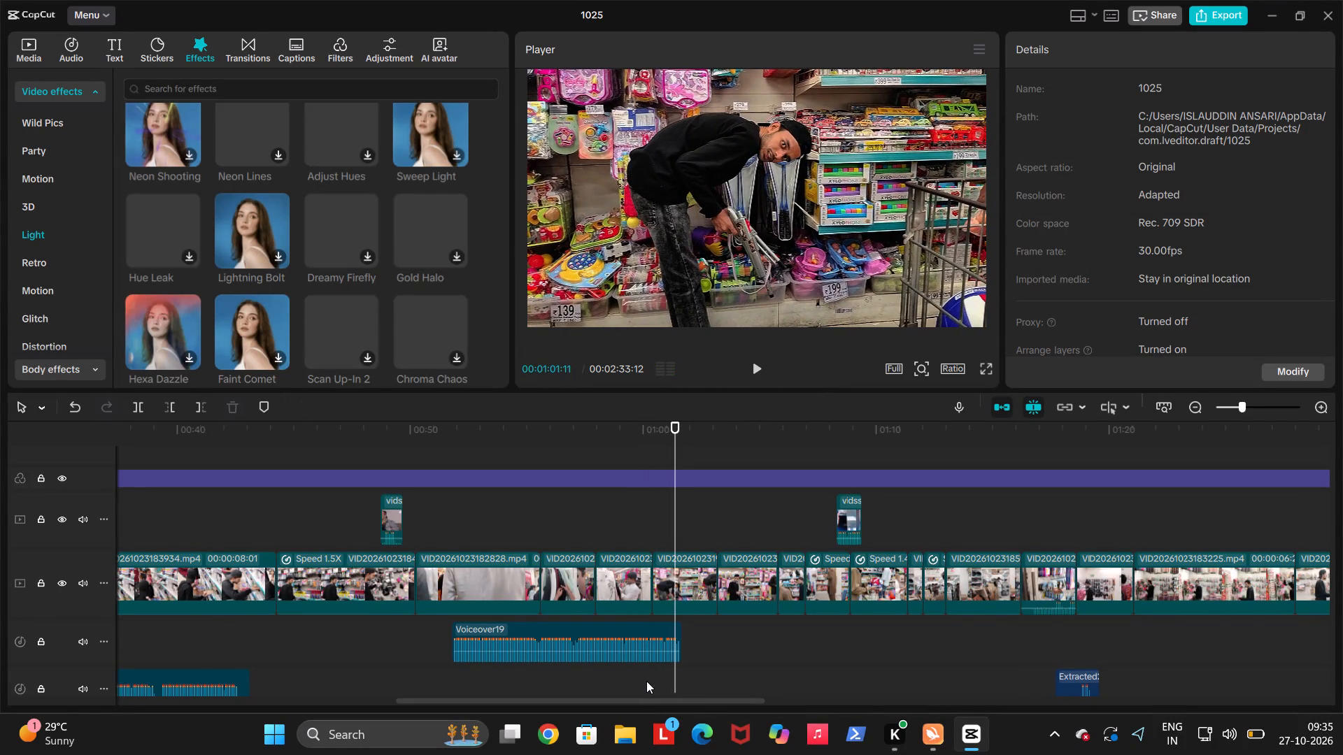
pyautogui.press('space')
pyautogui.press('space')
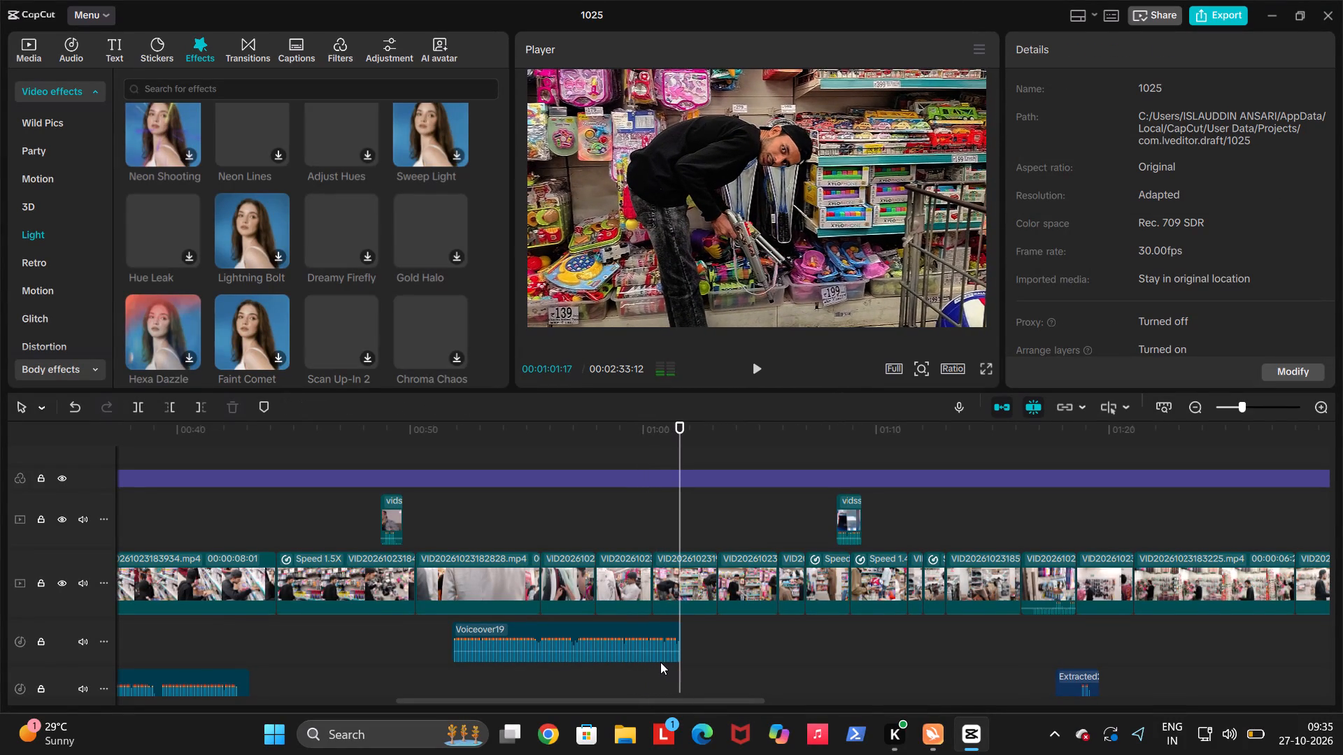
pyautogui.keyDown('ctrl'); pyautogui.scroll(10, 661, 662); pyautogui.keyUp('ctrl')
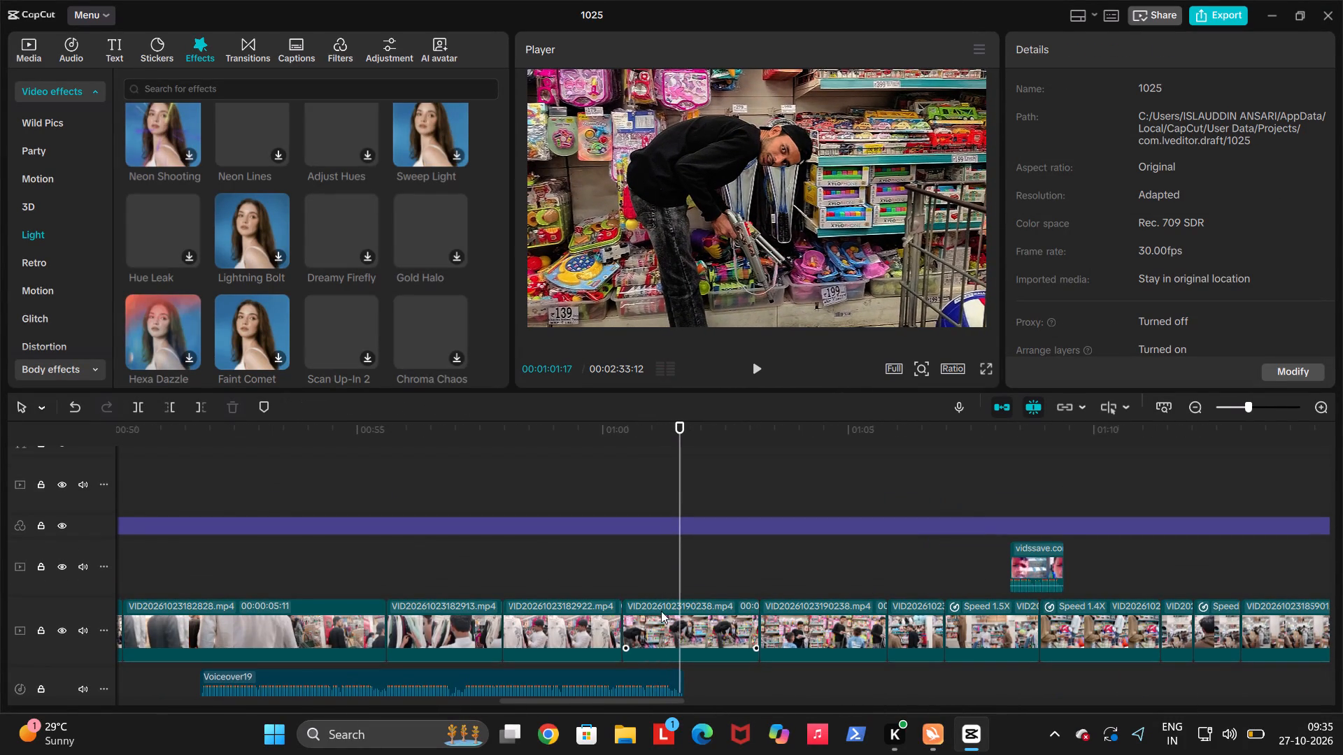
pyautogui.click(674, 565)
pyautogui.click(665, 675)
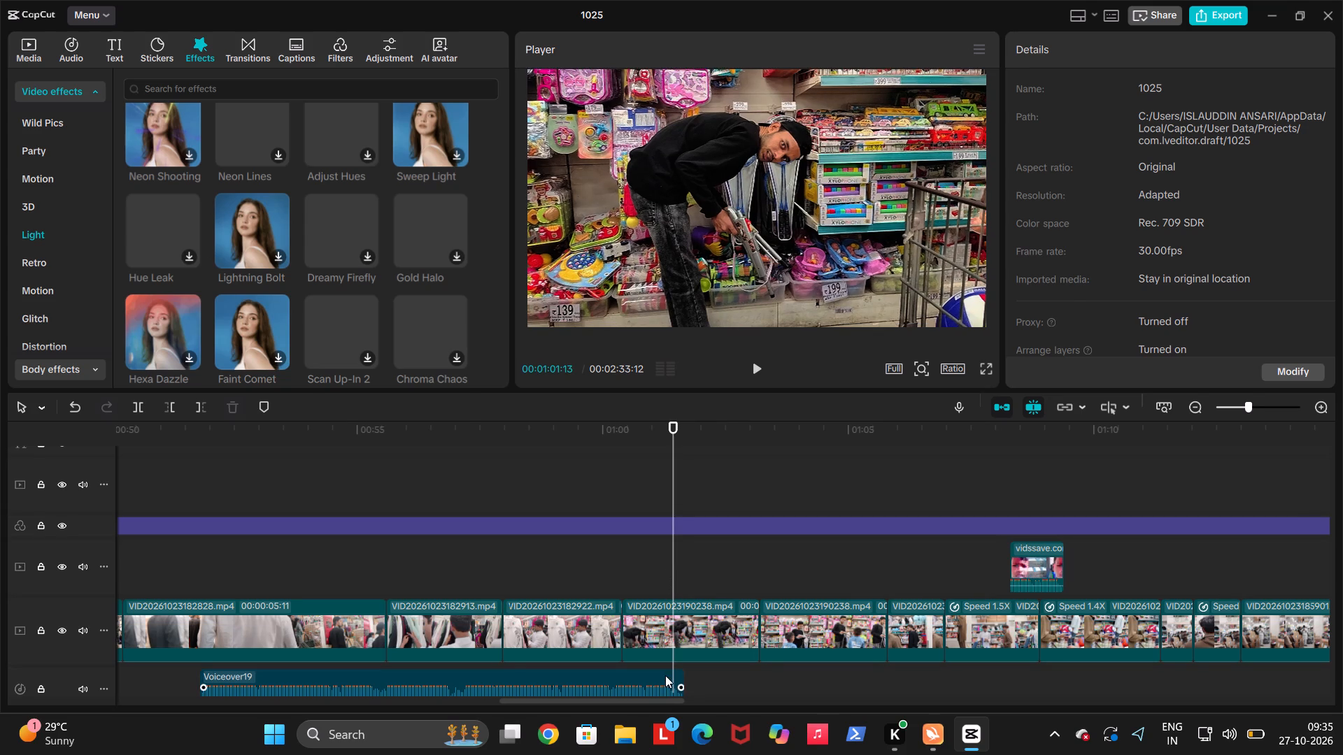
pyautogui.press('w')
pyautogui.scroll(-1, 665, 675)
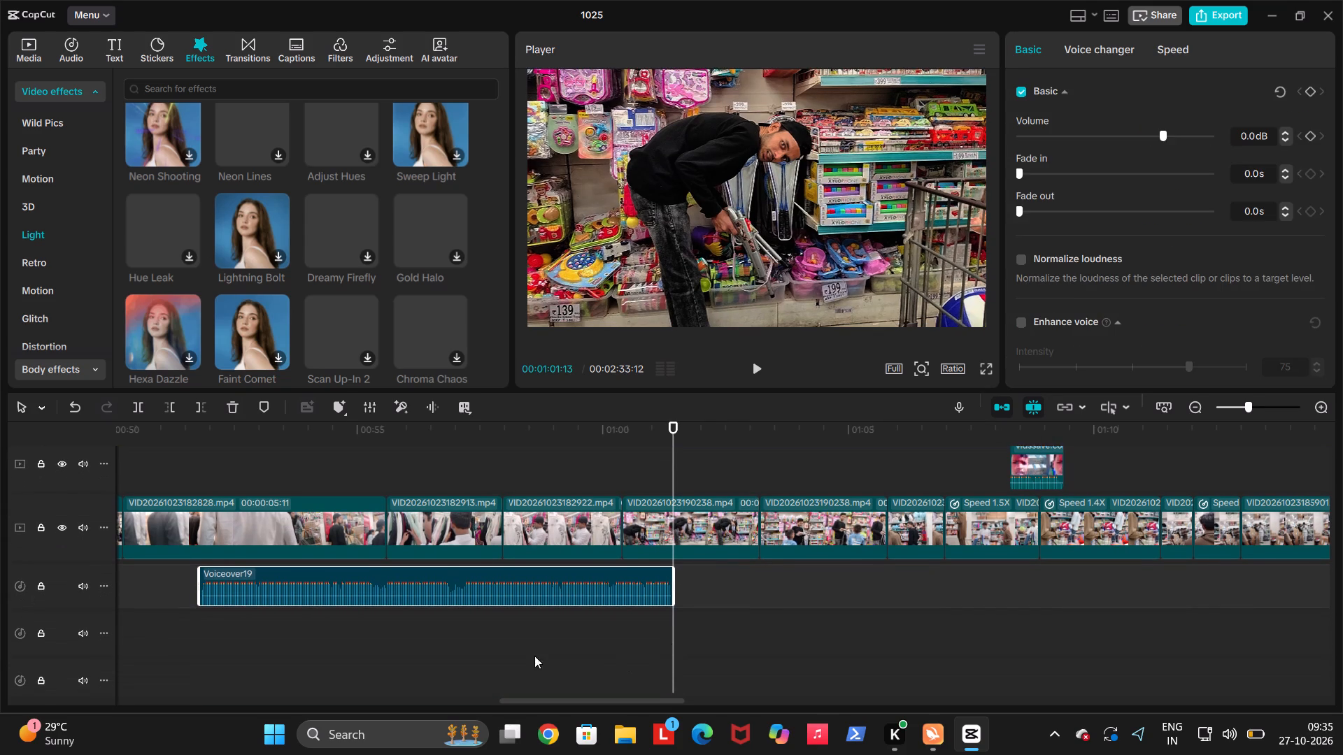
pyautogui.scroll(-1, 534, 656)
pyautogui.click(244, 620)
pyautogui.moveTo(306, 583); pyautogui.dragTo(294, 583)
pyautogui.click(272, 583)
pyautogui.click(239, 580)
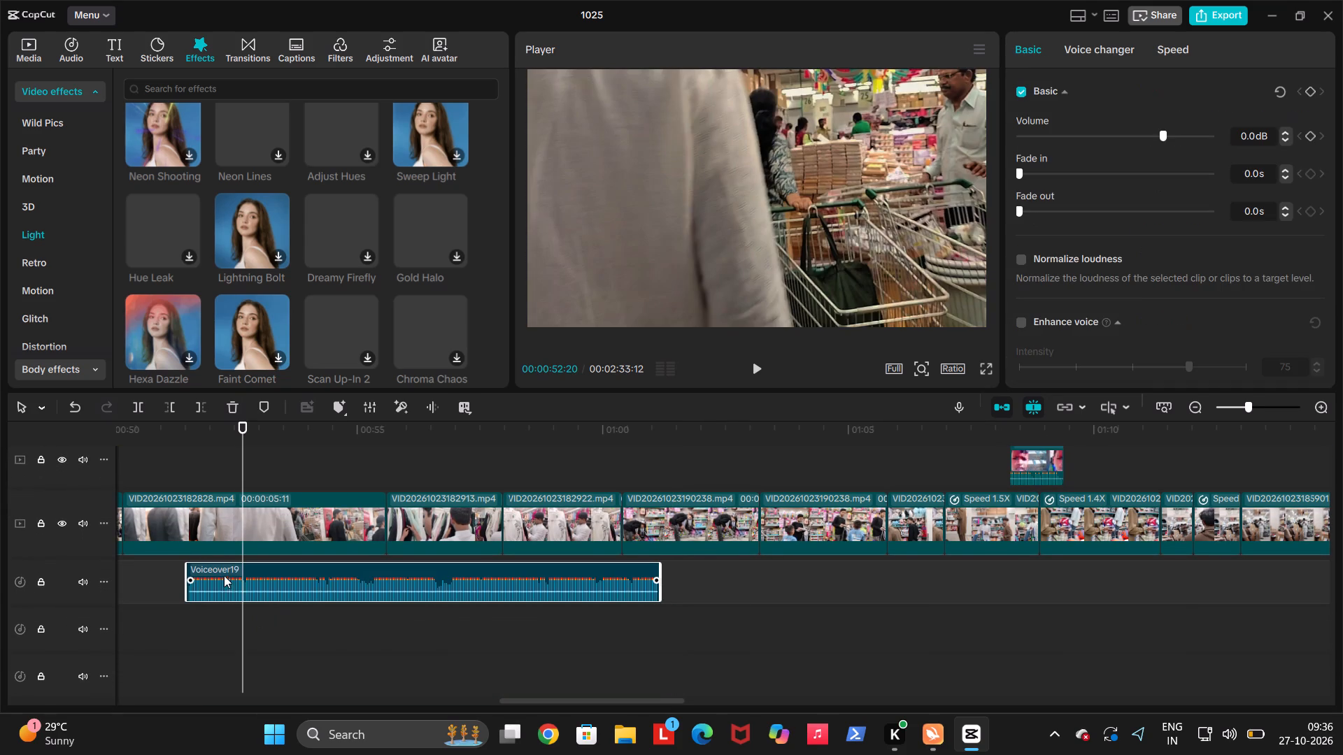
pyautogui.click(217, 573)
pyautogui.moveTo(332, 576); pyautogui.dragTo(284, 575)
pyautogui.click(284, 575)
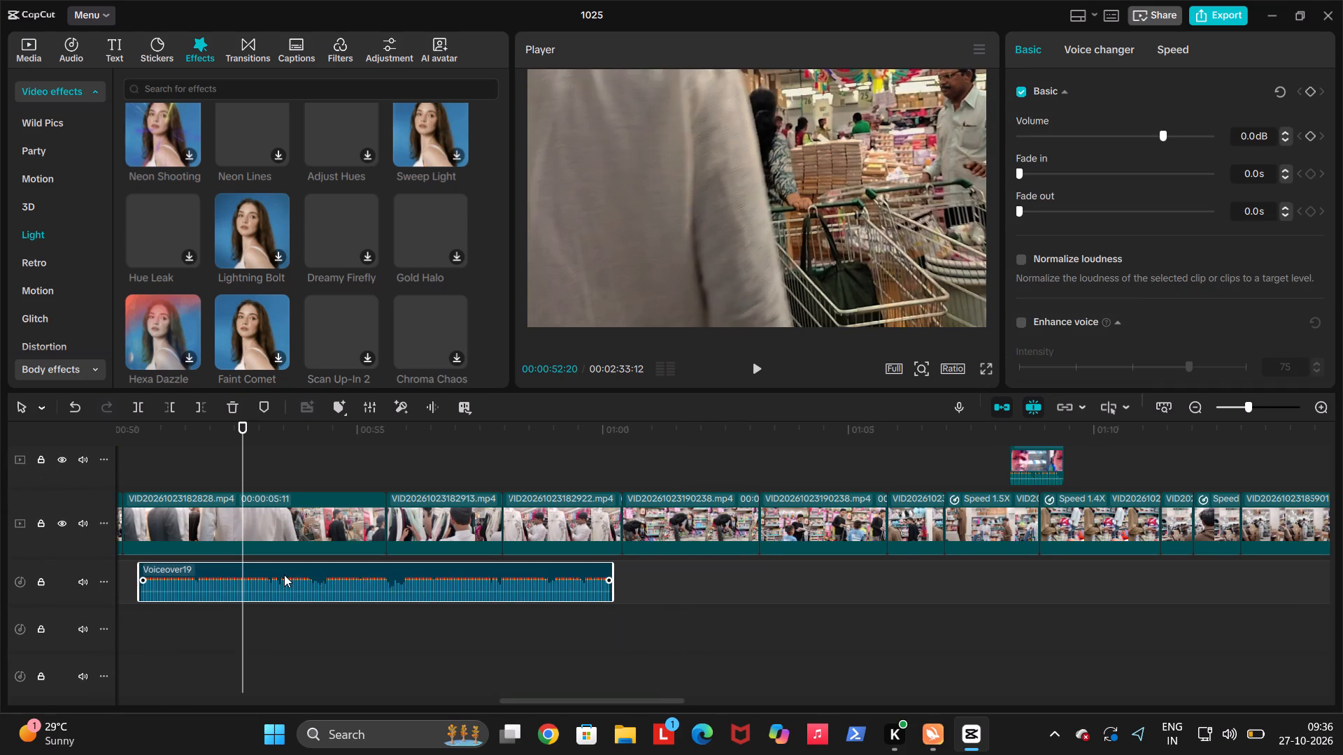
# Play back from the start of the voiceover and trim the end of the clothing-rack clip to 00:00:56:28, closing the gap.
pyautogui.click(126, 636)
pyautogui.press('space')
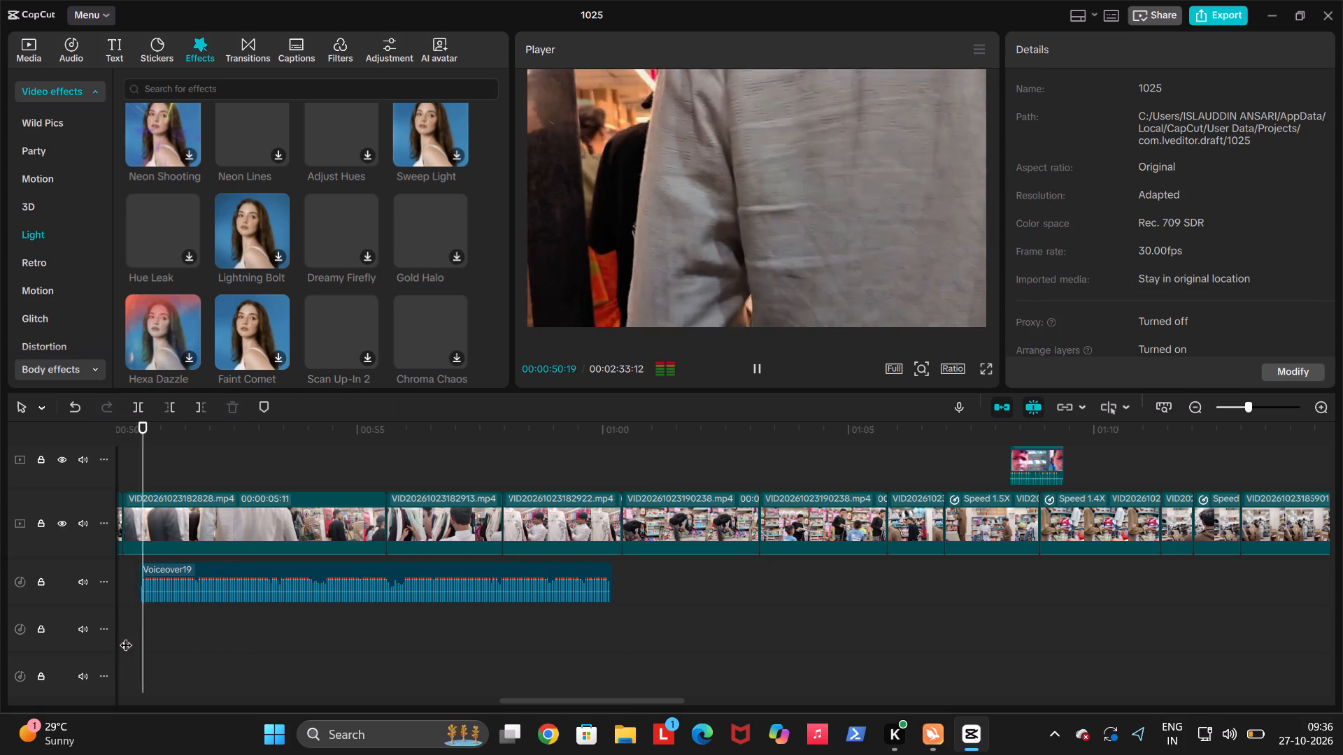
pyautogui.keyDown('ctrl'); pyautogui.scroll(-6, 364, 601); pyautogui.keyUp('ctrl')
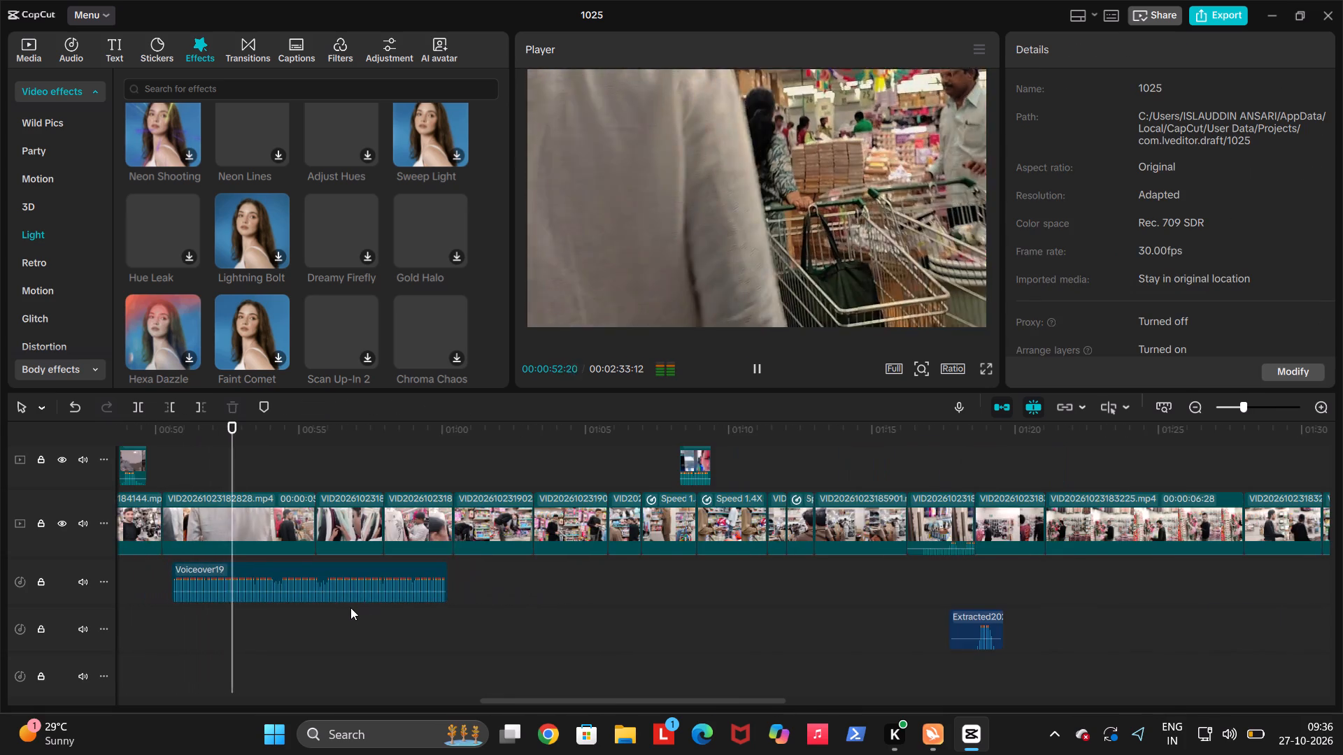
pyautogui.keyDown('ctrl'); pyautogui.scroll(-6, 335, 607); pyautogui.keyUp('ctrl')
pyautogui.click(277, 570)
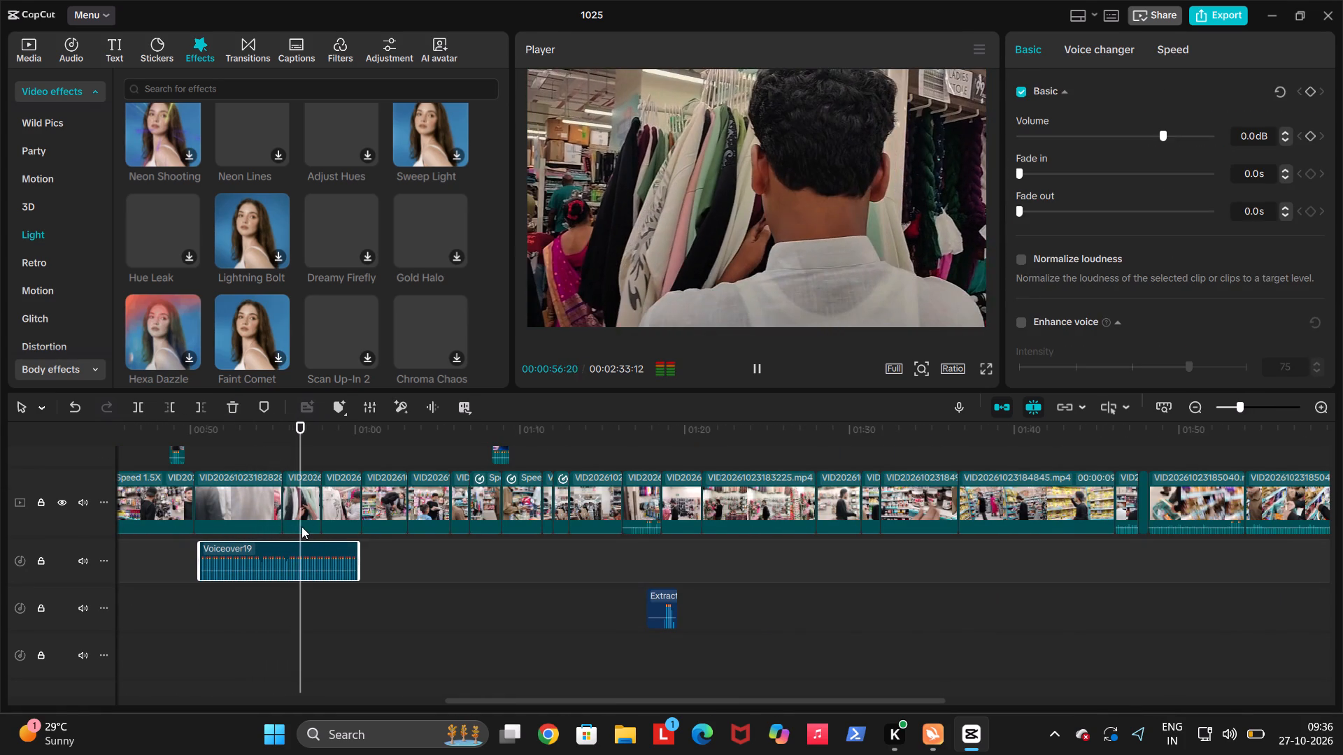
pyautogui.press('space')
pyautogui.click(301, 519)
pyautogui.press('space')
pyautogui.press('space')
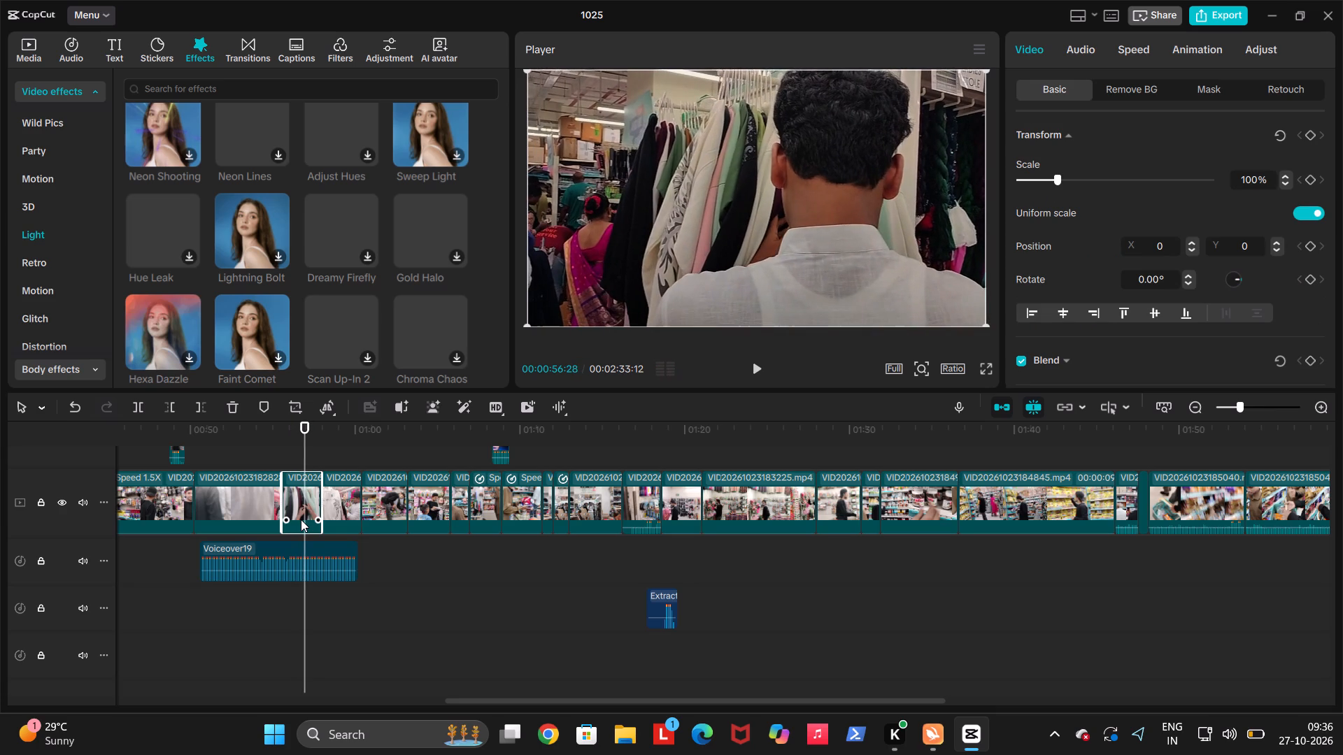
pyautogui.write('w')
# Play into the following clothing clip and cut about 1.2 seconds off its start, closing the gap.
pyautogui.press('space')
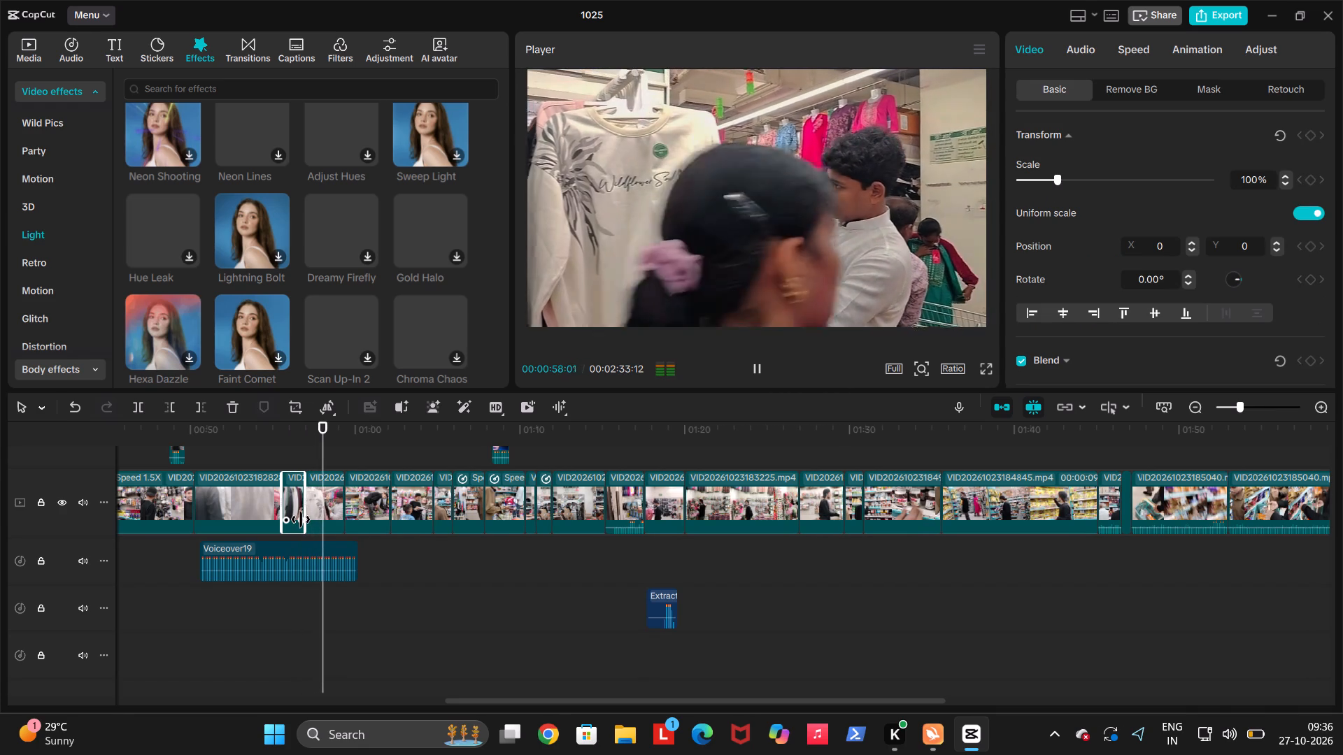
pyautogui.press('space')
pyautogui.press('q')
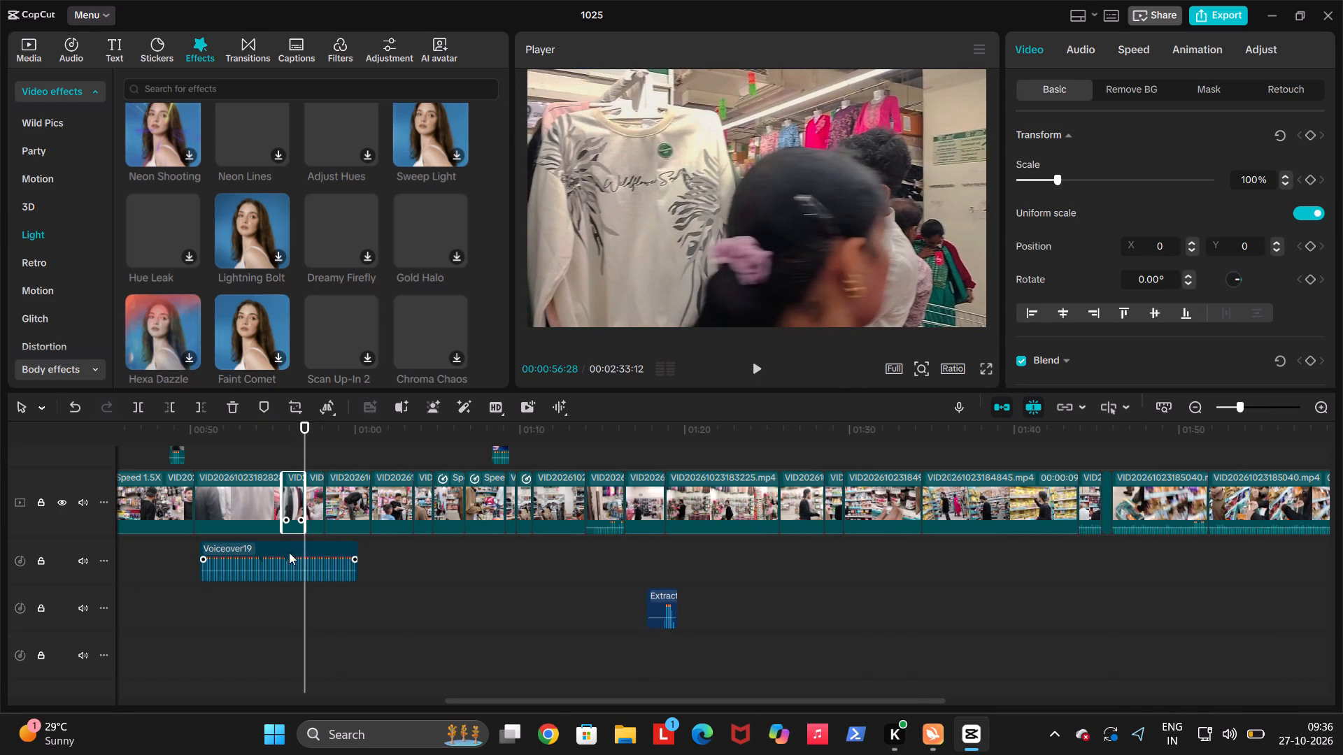
# Nudge the voiceover slightly earlier so it starts at about 00:00:50:10, close to the clip cut.
pyautogui.doubleClick(265, 562)
pyautogui.moveTo(265, 563); pyautogui.dragTo(262, 563)
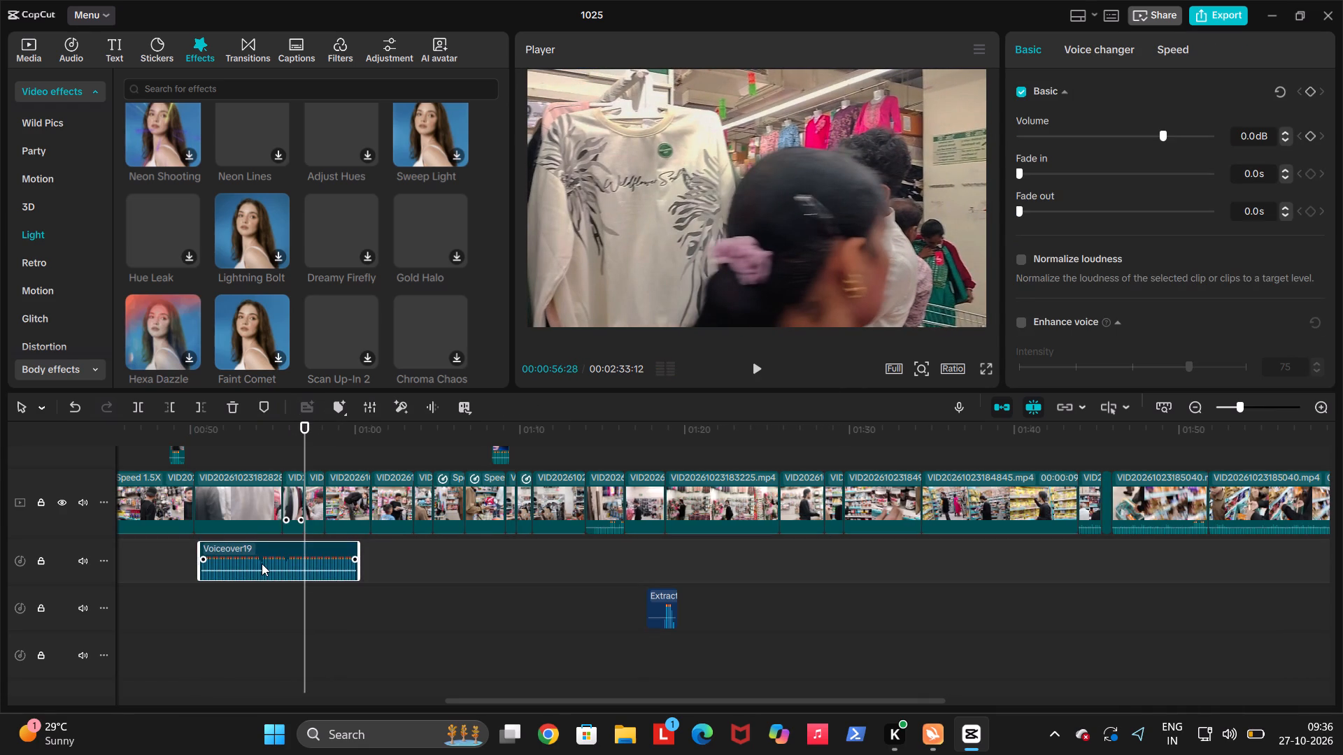
pyautogui.moveTo(262, 563); pyautogui.dragTo(258, 563)
pyautogui.click(188, 601)
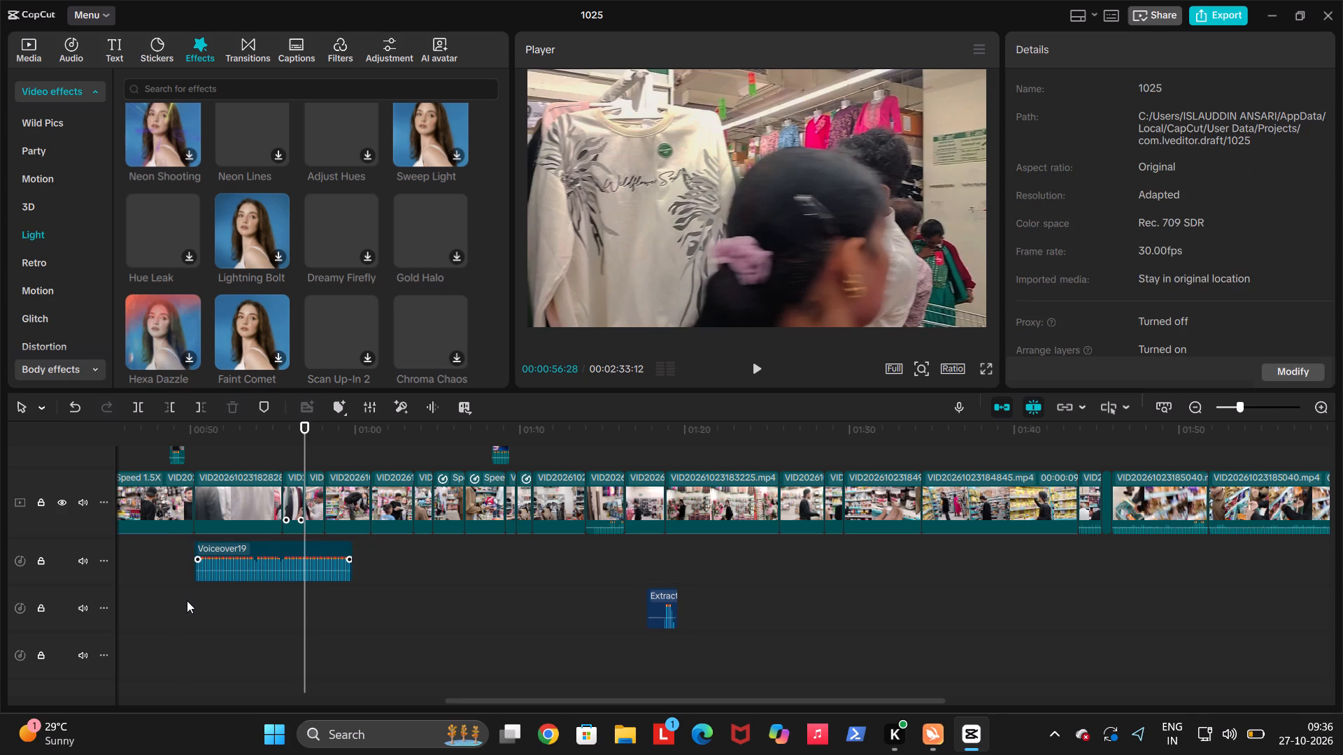
pyautogui.press('space')
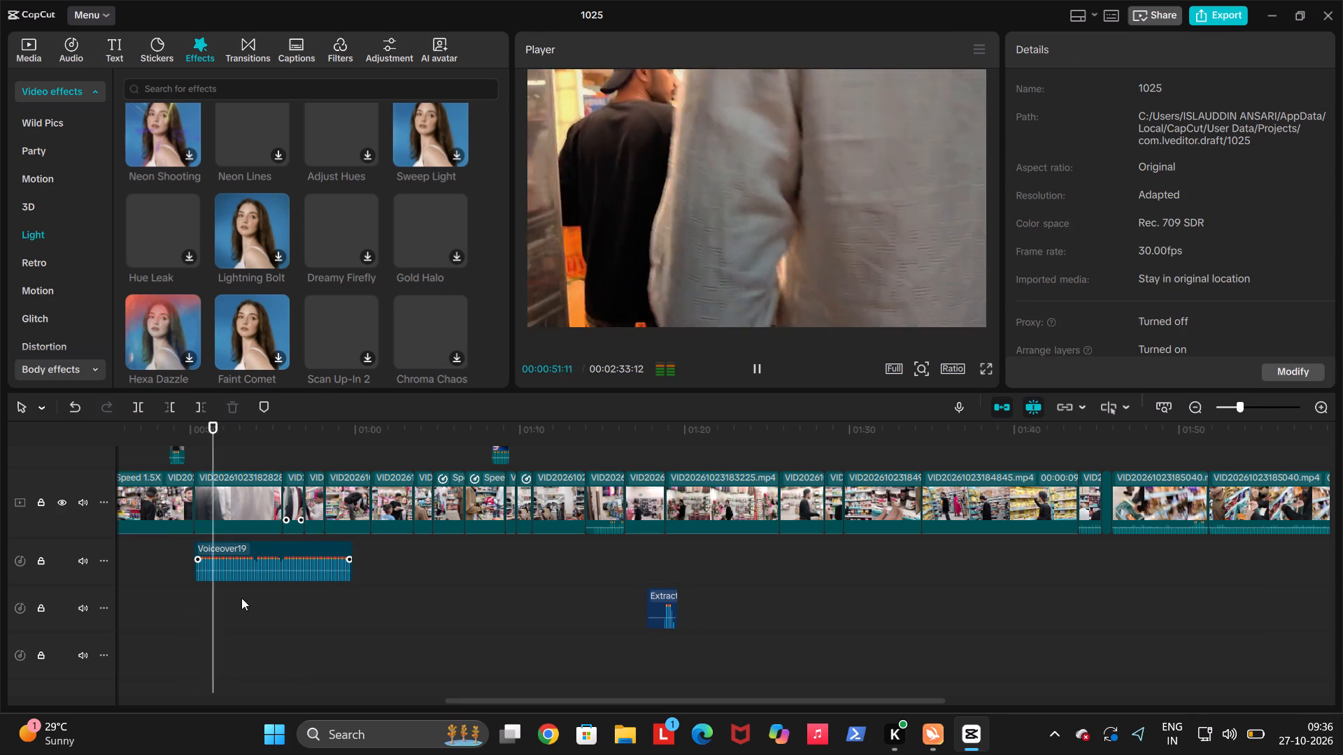
pyautogui.press('space')
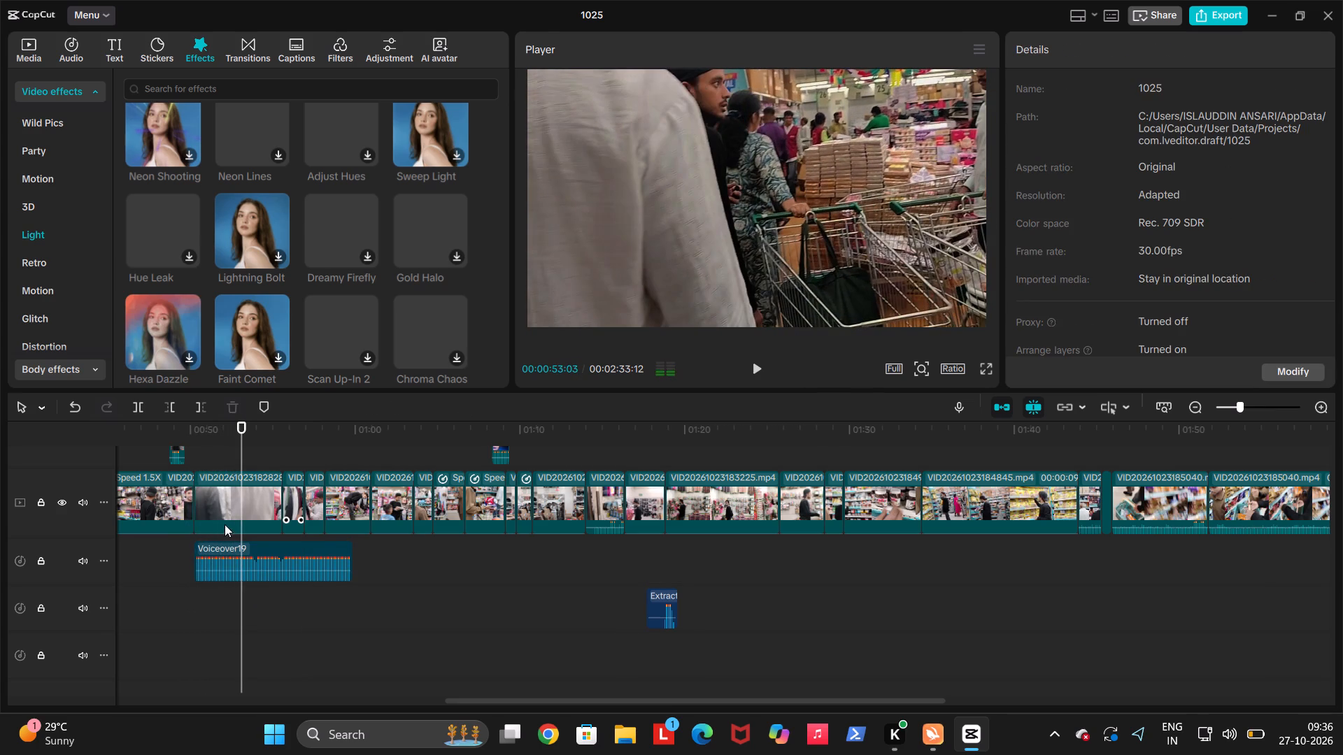
pyautogui.click(222, 452)
pyautogui.click(221, 495)
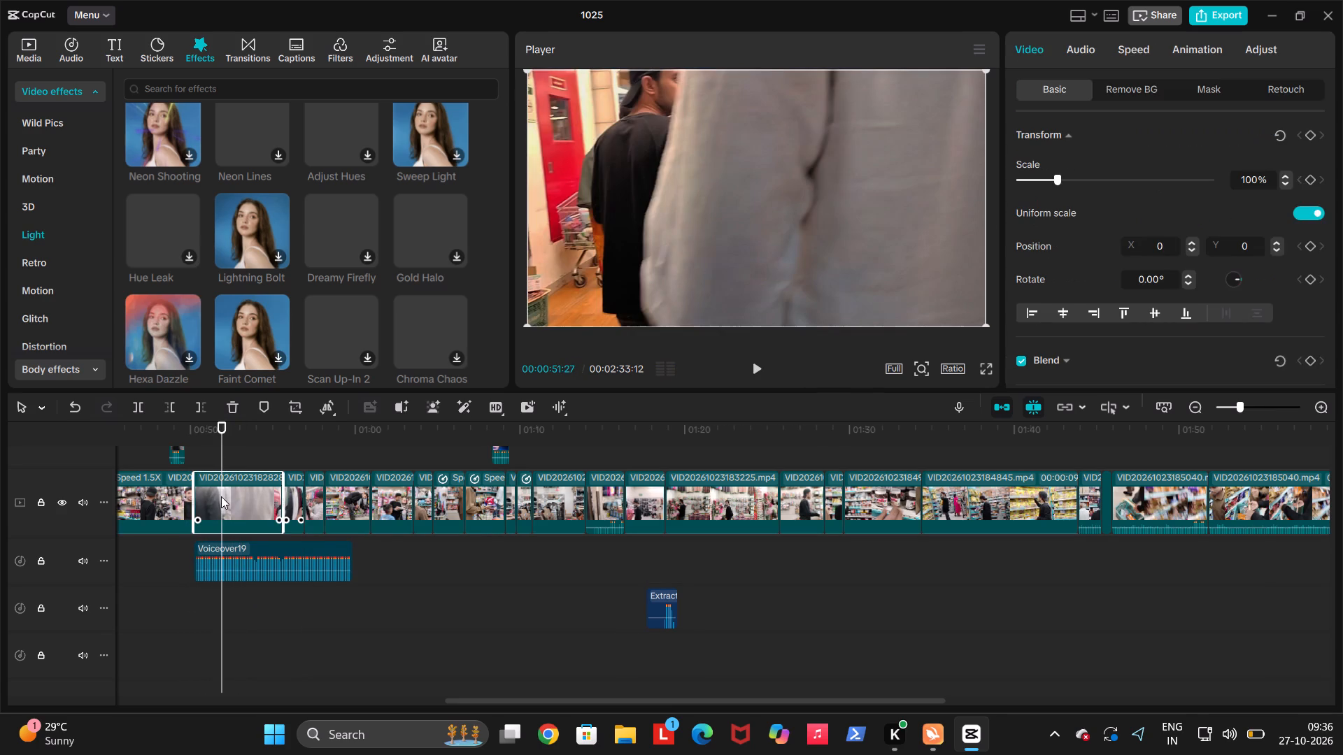
pyautogui.press('q')
pyautogui.press('space')
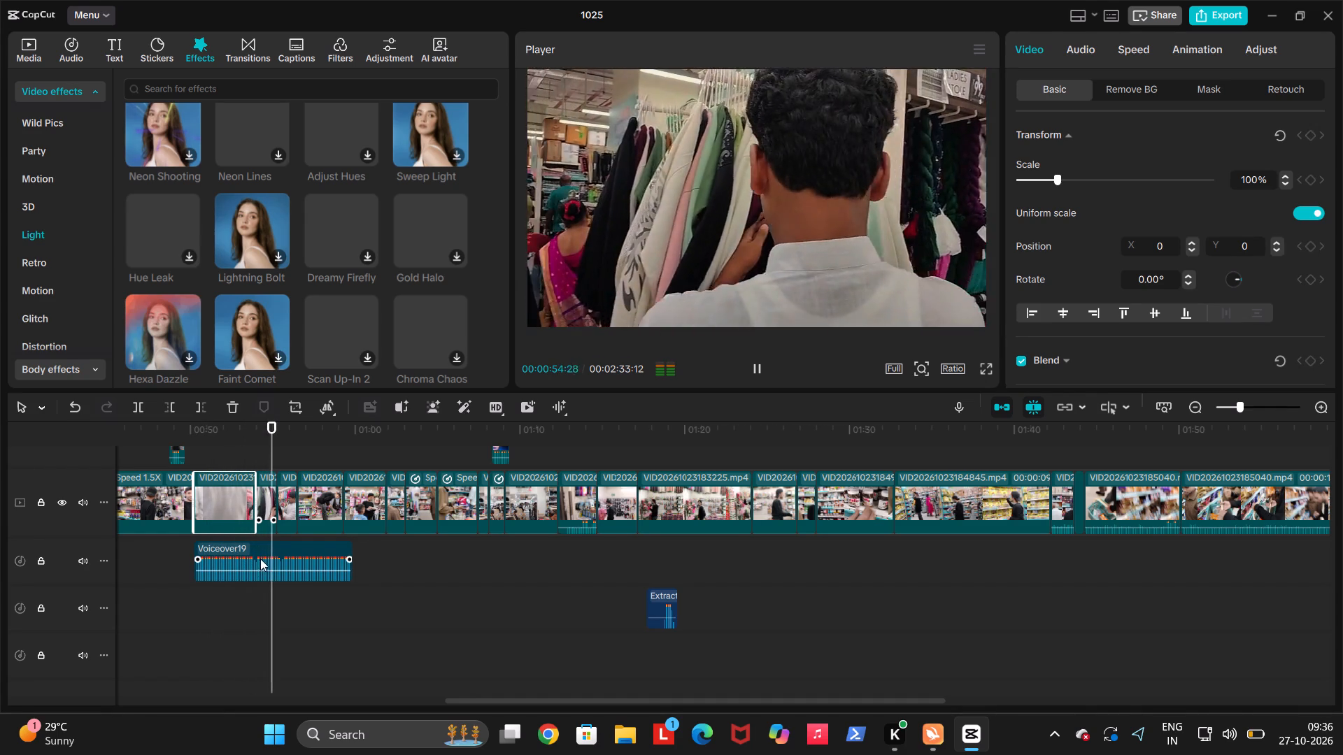
# Skim past the voiceover's end and delete the short soft-toy shelf clip at 00:01:02:19, closing the gap.
pyautogui.click(373, 547)
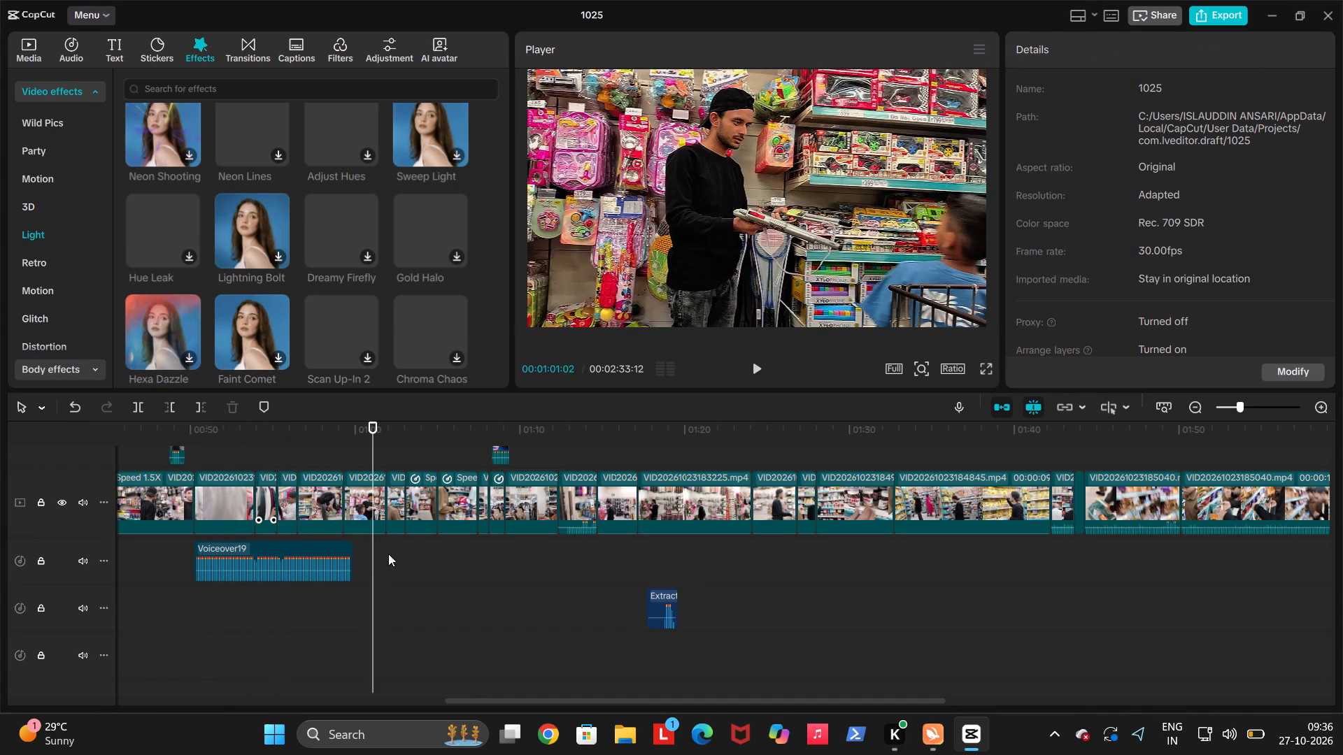
pyautogui.click(399, 552)
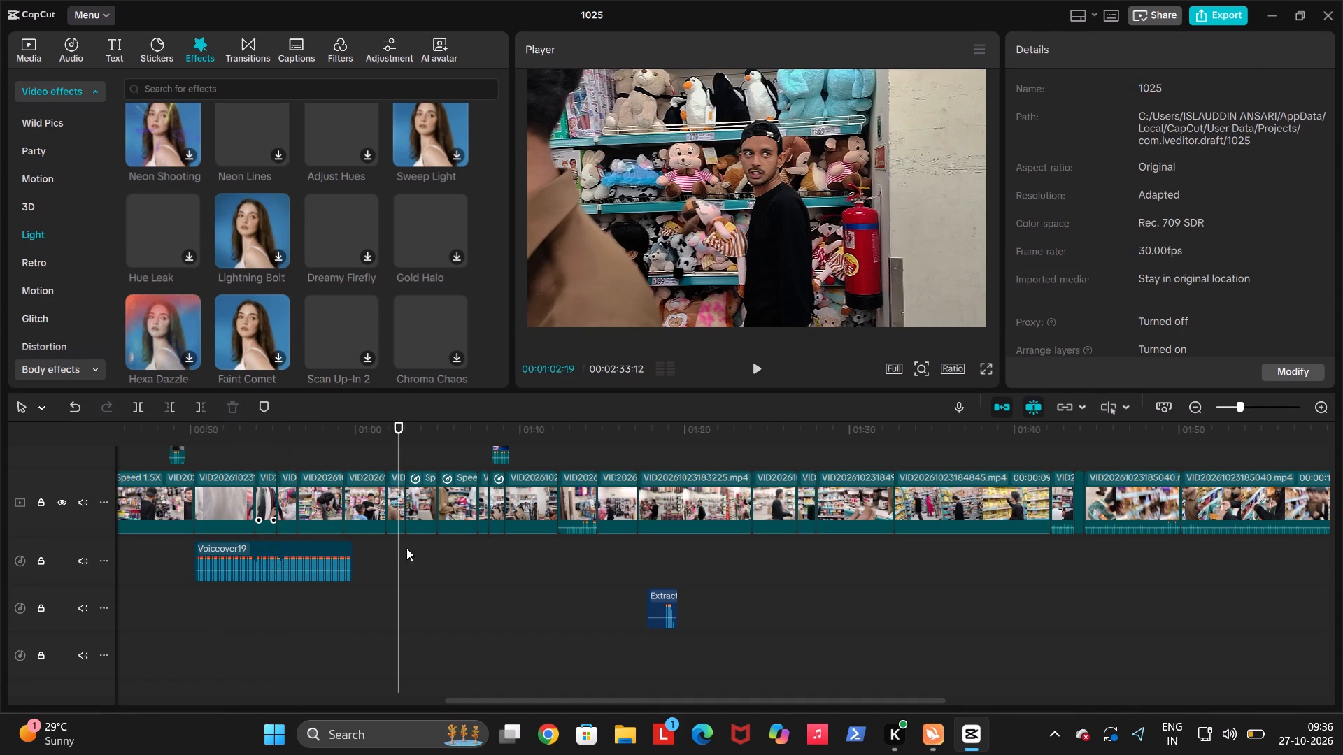
pyautogui.click(395, 526)
pyautogui.press('Delete')
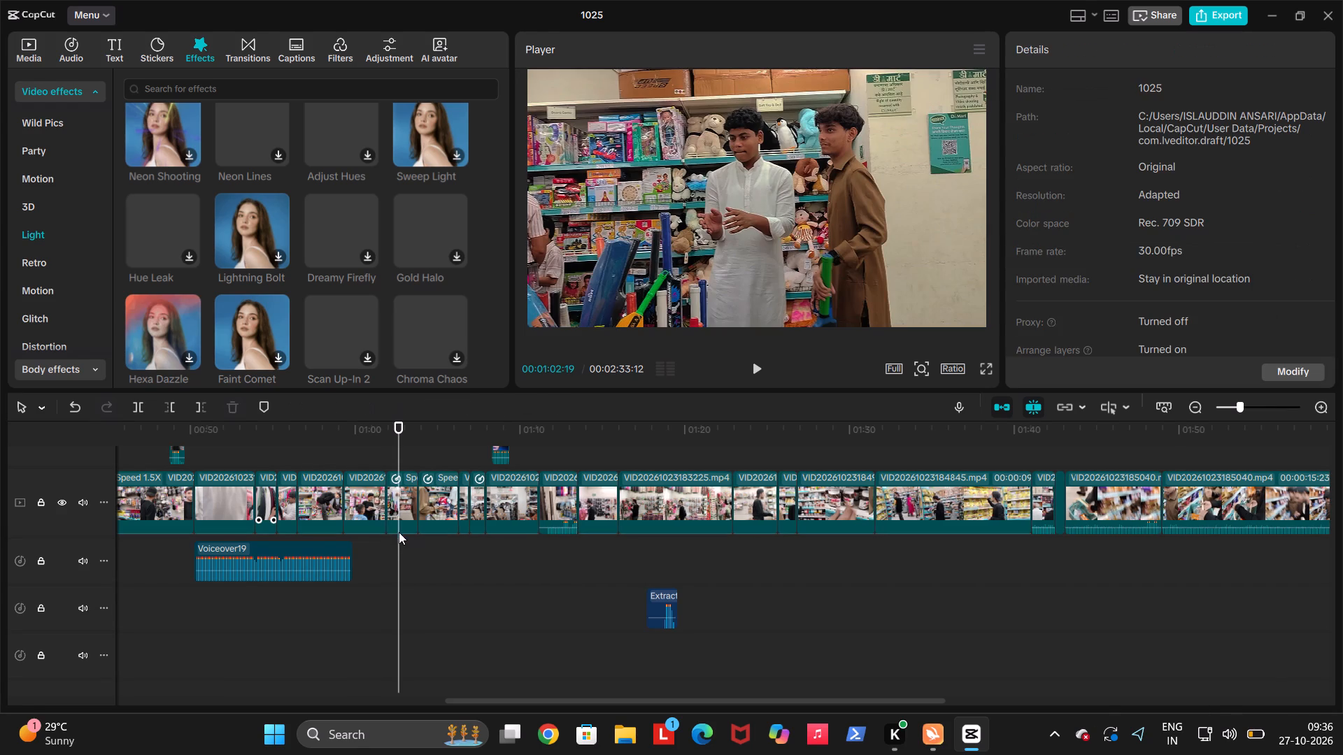
# Review the clips from about 00:01:03 to 00:01:12, from the ball-and-bats shelf through the mirror shots to the racket aisle.
pyautogui.click(440, 553)
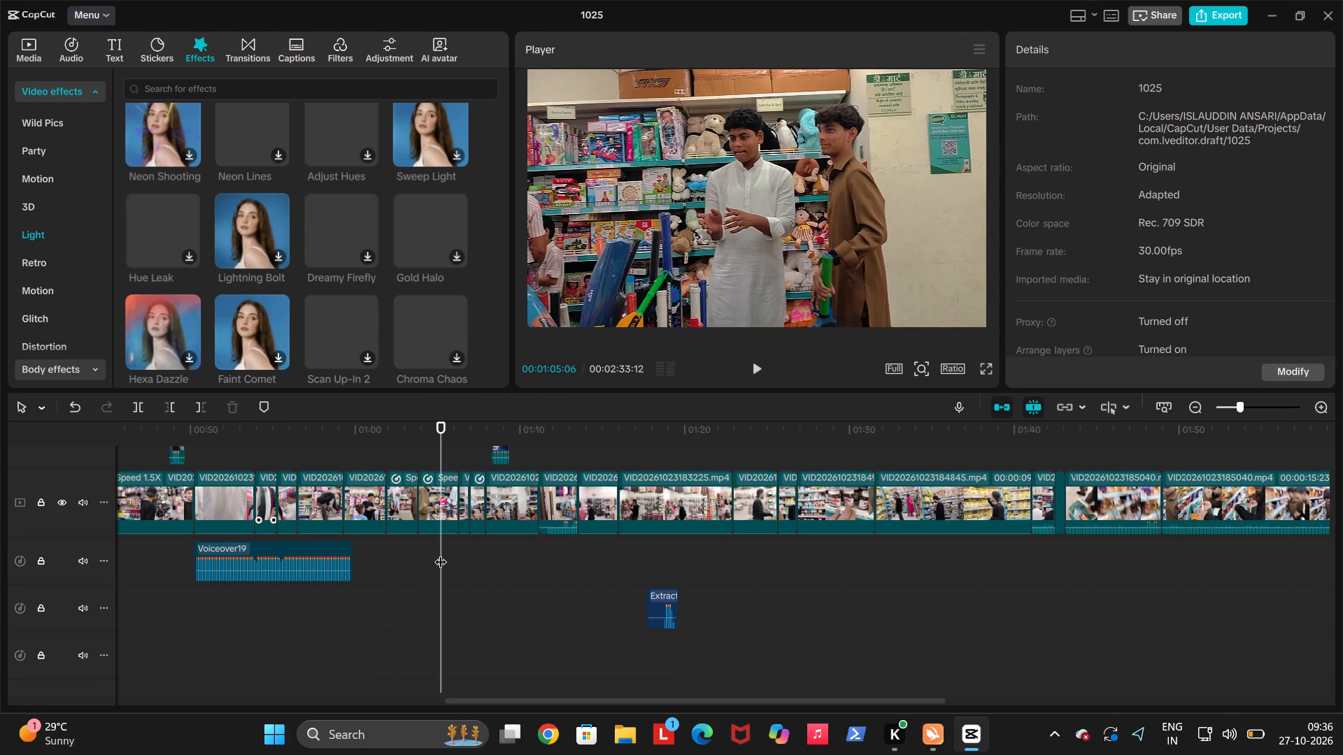
pyautogui.click(413, 552)
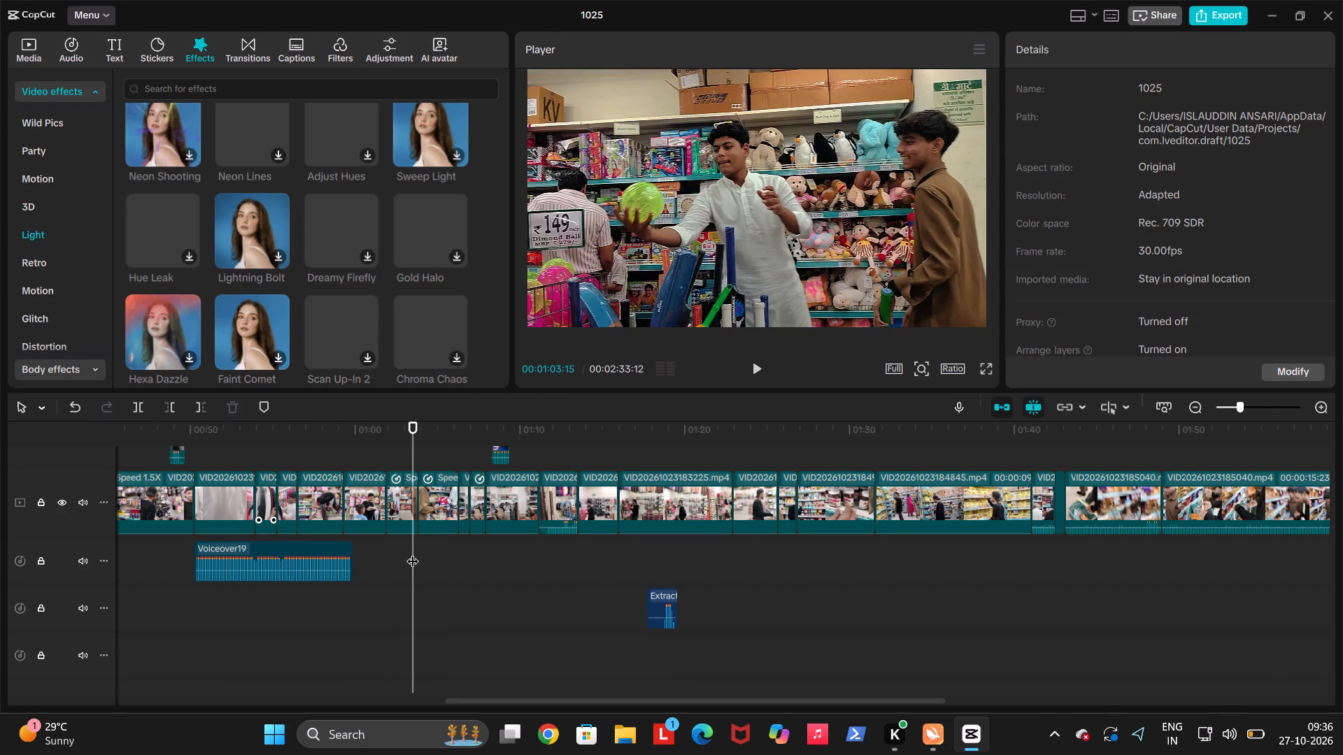
pyautogui.click(418, 552)
pyautogui.click(460, 552)
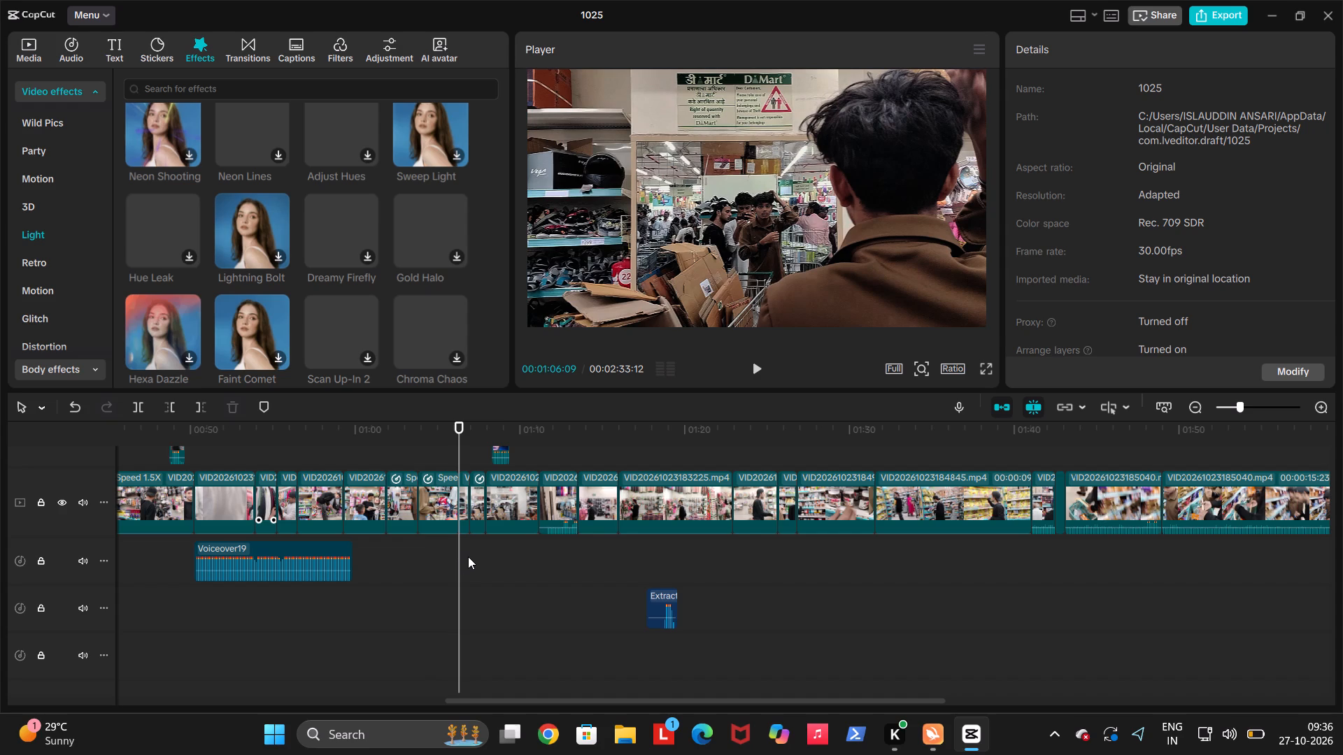
pyautogui.press('space')
pyautogui.press('space')
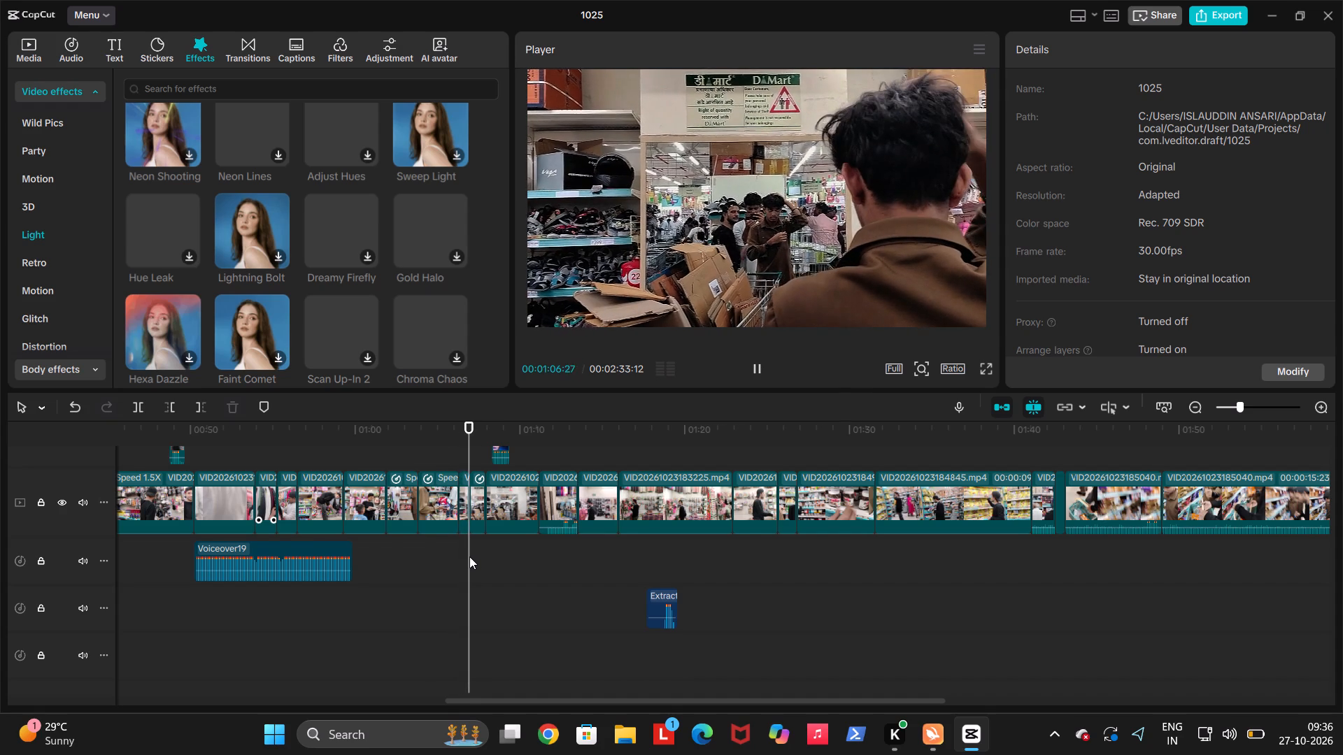
pyautogui.press('space')
pyautogui.press('space')
pyautogui.press('space')
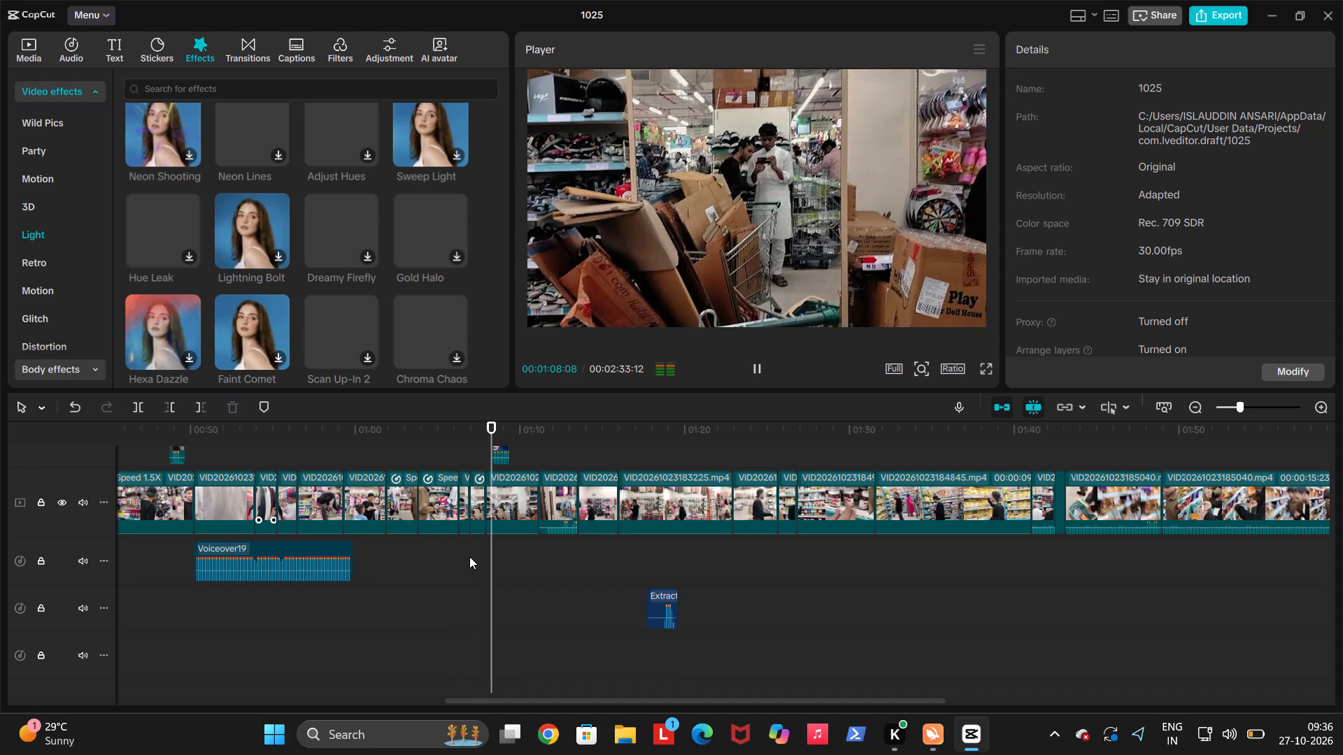
pyautogui.press('space')
pyautogui.click(564, 545)
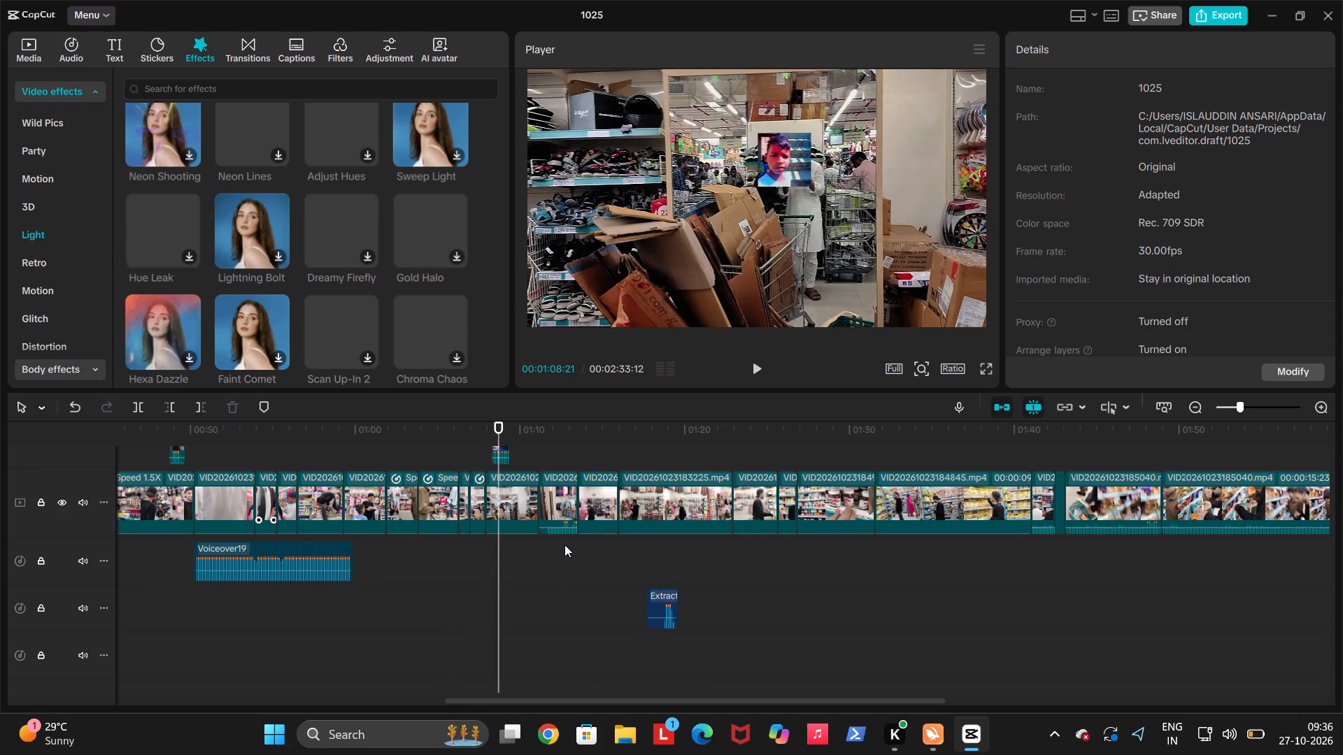
pyautogui.click(559, 552)
pyautogui.press('space')
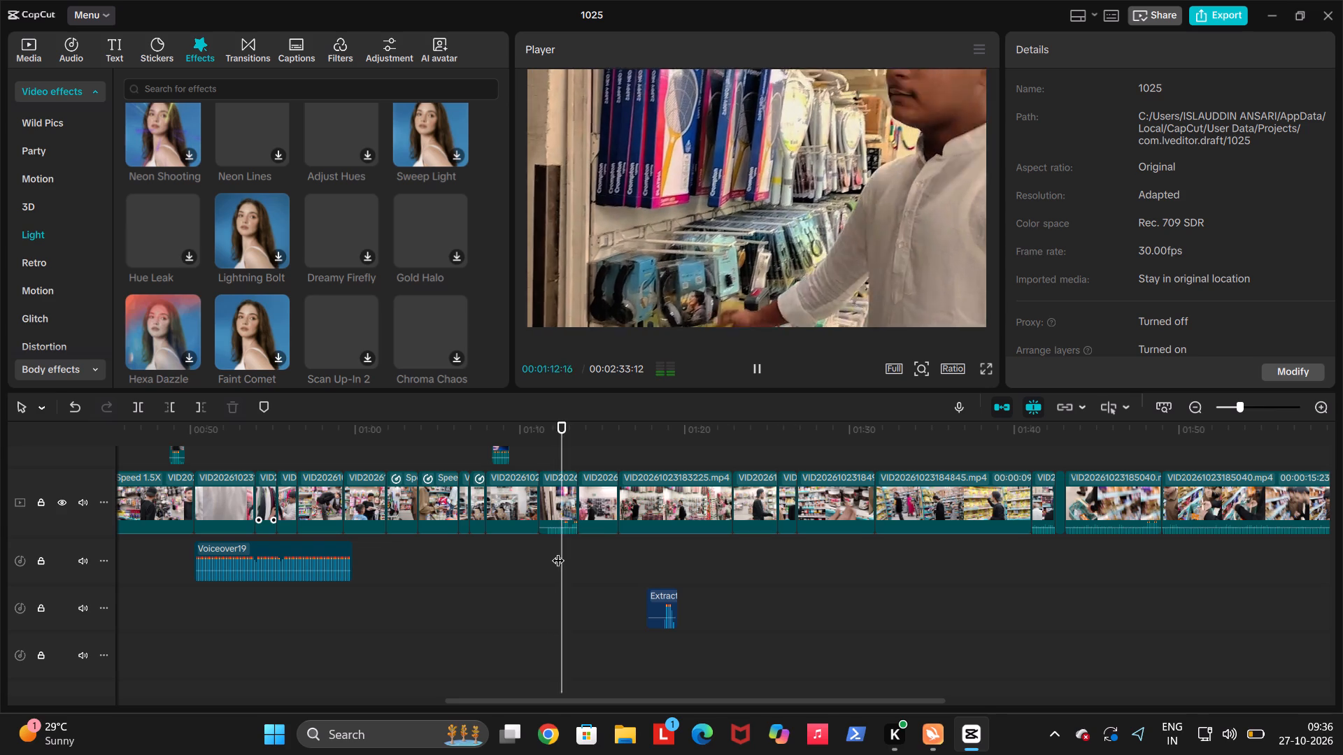
# Check the VANITY wall clip at about 00:01:14 and move it earlier to about 00:01:04, between the two sped-up clips.
pyautogui.click(588, 552)
pyautogui.press('space')
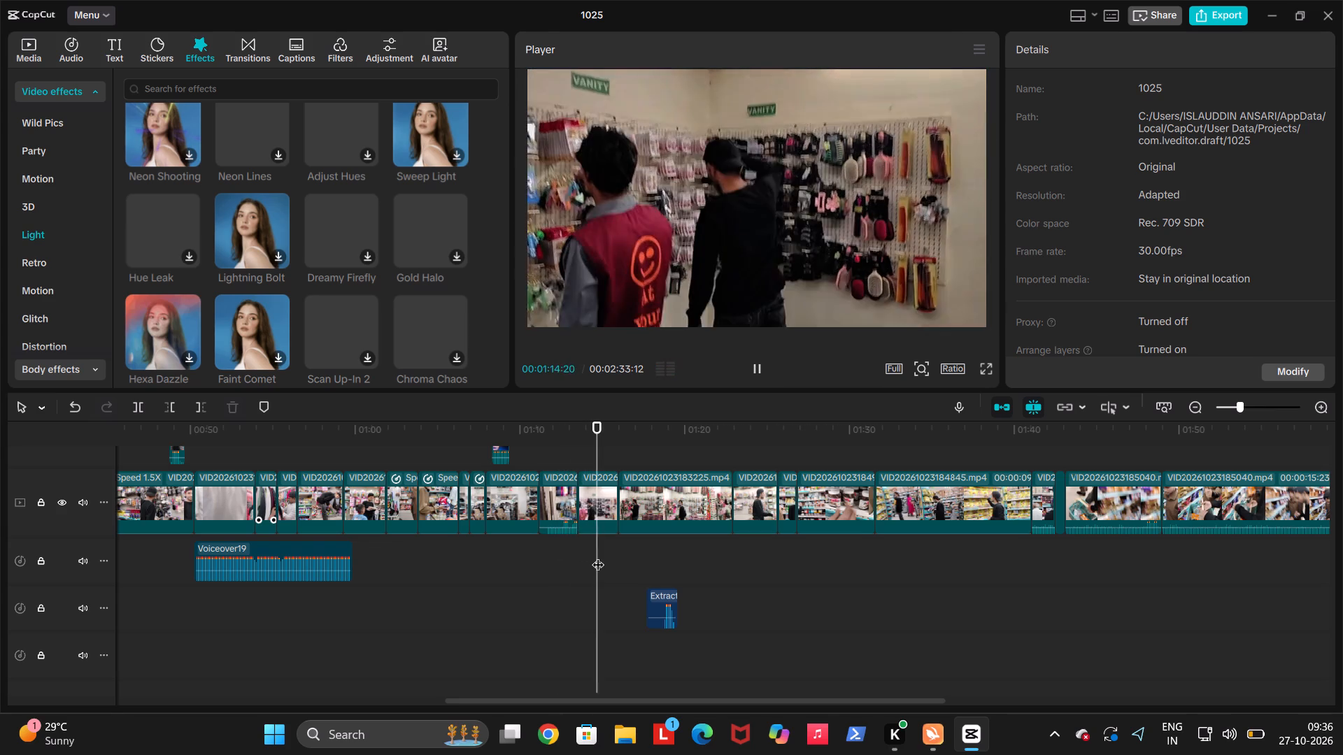
pyautogui.press('space')
pyautogui.click(601, 517)
pyautogui.moveTo(601, 517); pyautogui.dragTo(424, 521)
pyautogui.moveTo(429, 521); pyautogui.dragTo(406, 521)
pyautogui.moveTo(424, 521); pyautogui.dragTo(450, 521)
# Move the short sped-up green-ball clip to about 00:00:55:08, after the short clothing clip, and play back the rearranged section.
pyautogui.moveTo(400, 521); pyautogui.dragTo(267, 517)
pyautogui.click(267, 517)
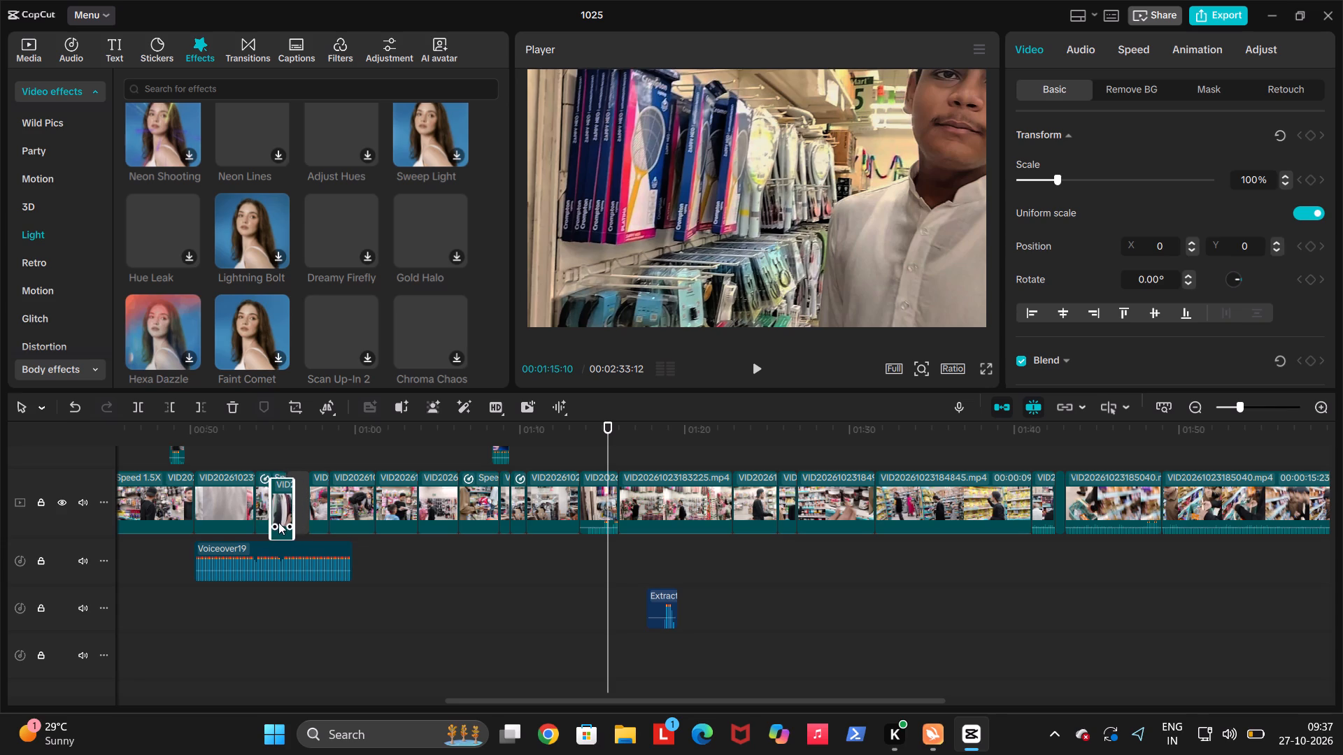
pyautogui.click(265, 519)
pyautogui.click(239, 459)
pyautogui.press('space')
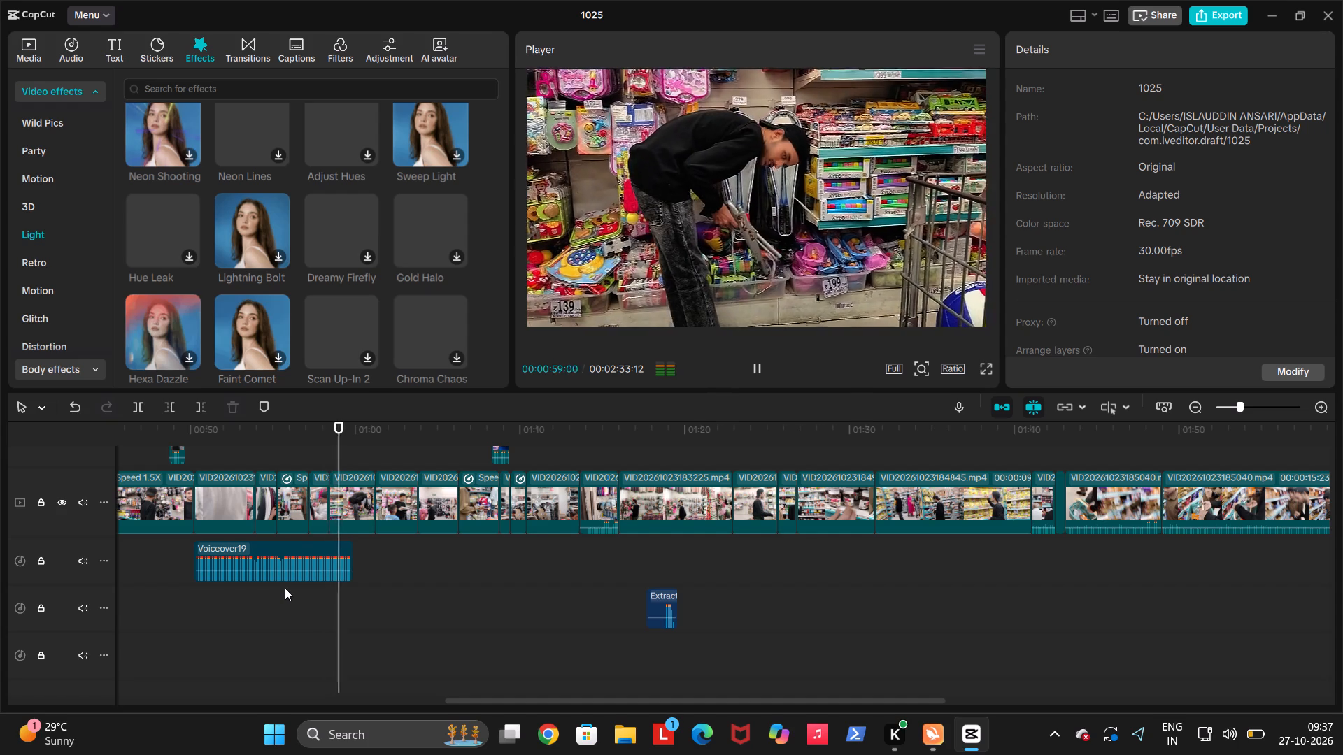
pyautogui.press('space')
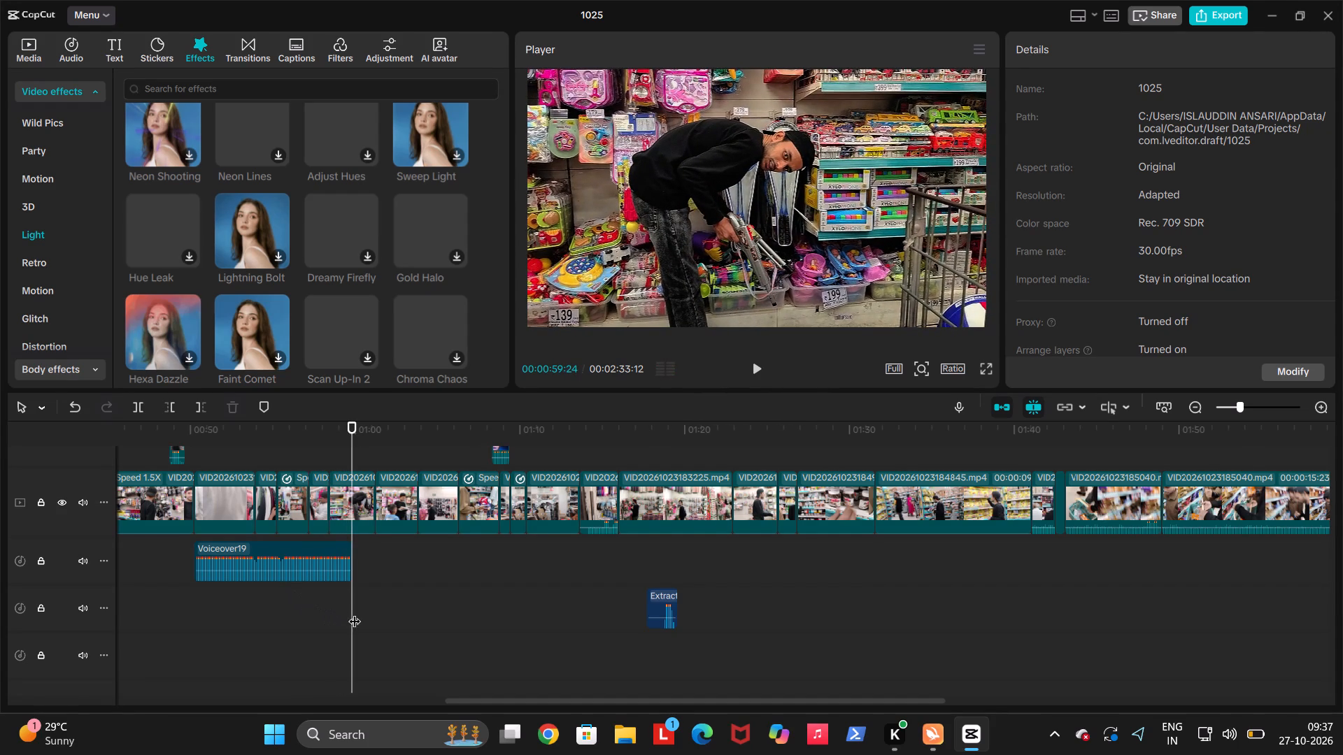
# Review the clips between about 00:01:14 and 00:01:32 for footage to use in the voiceover section.
pyautogui.click(777, 549)
pyautogui.click(754, 555)
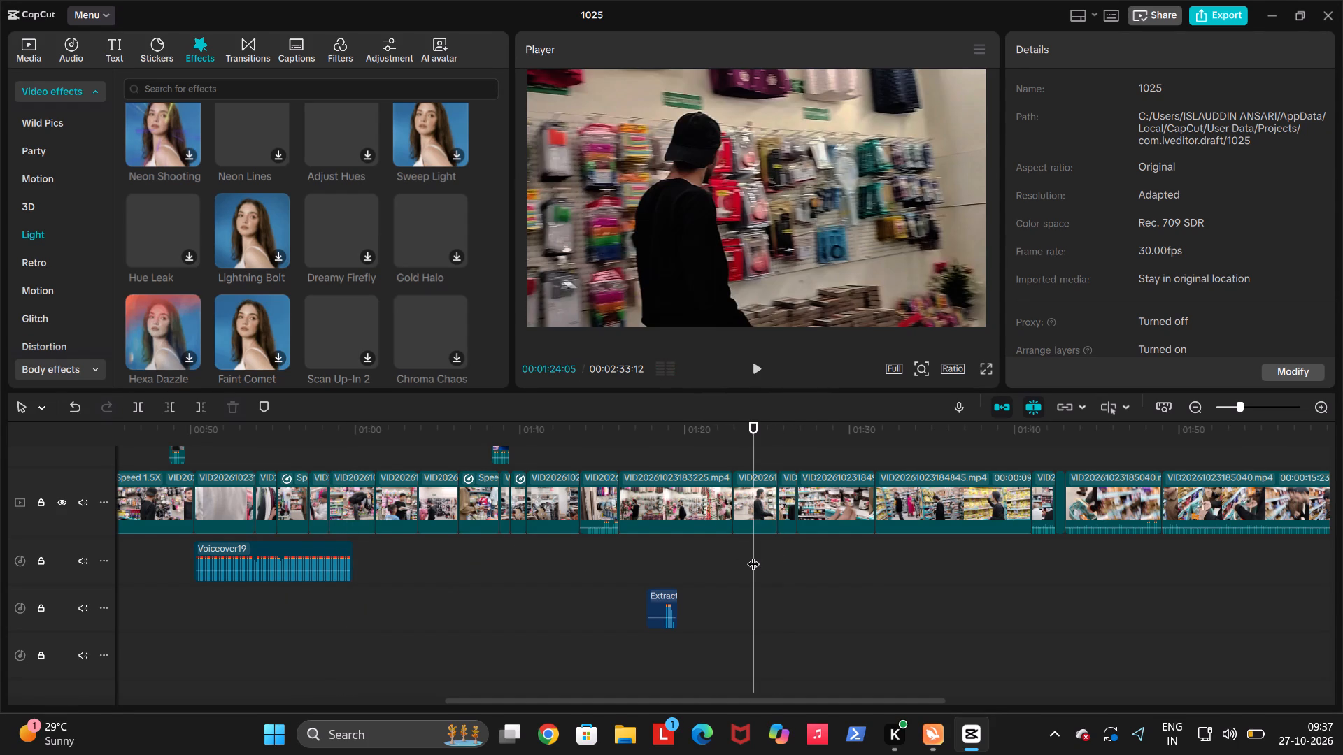
pyautogui.click(771, 560)
pyautogui.click(792, 560)
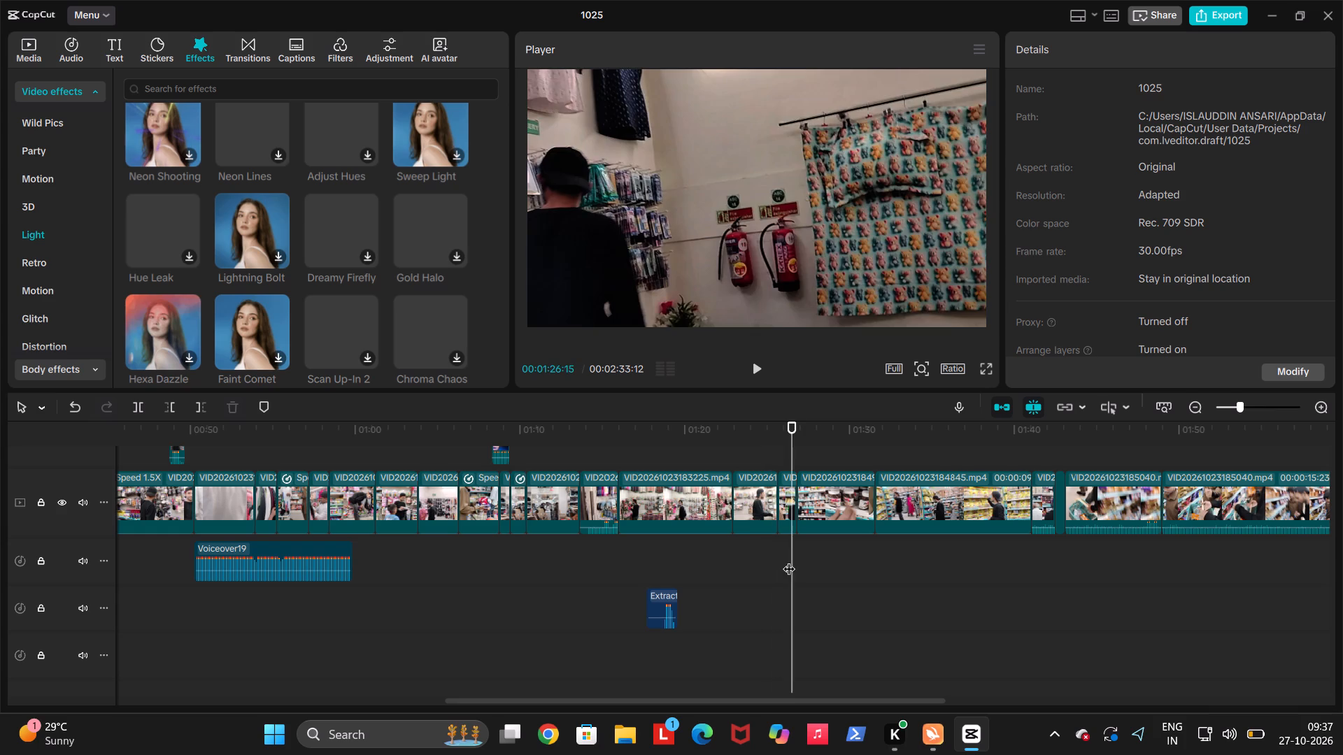
pyautogui.click(846, 557)
pyautogui.click(887, 554)
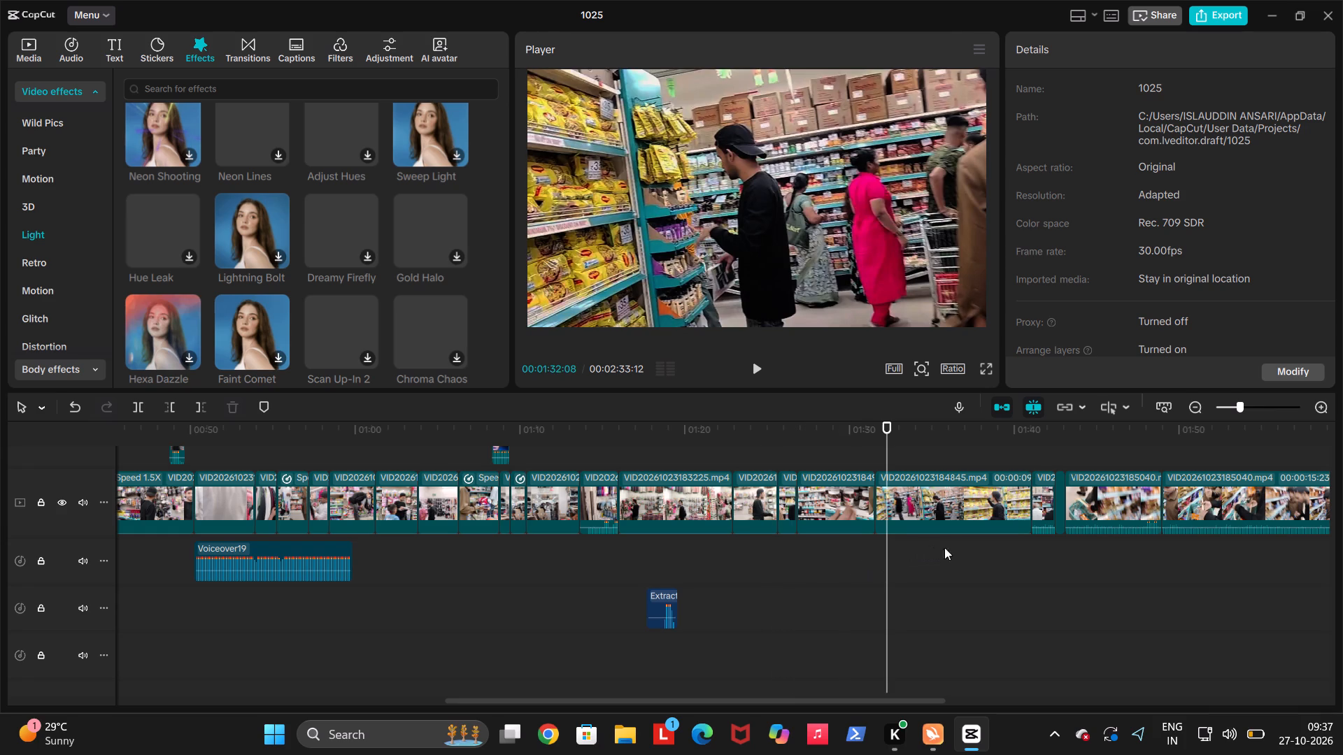
pyautogui.click(624, 561)
pyautogui.click(599, 562)
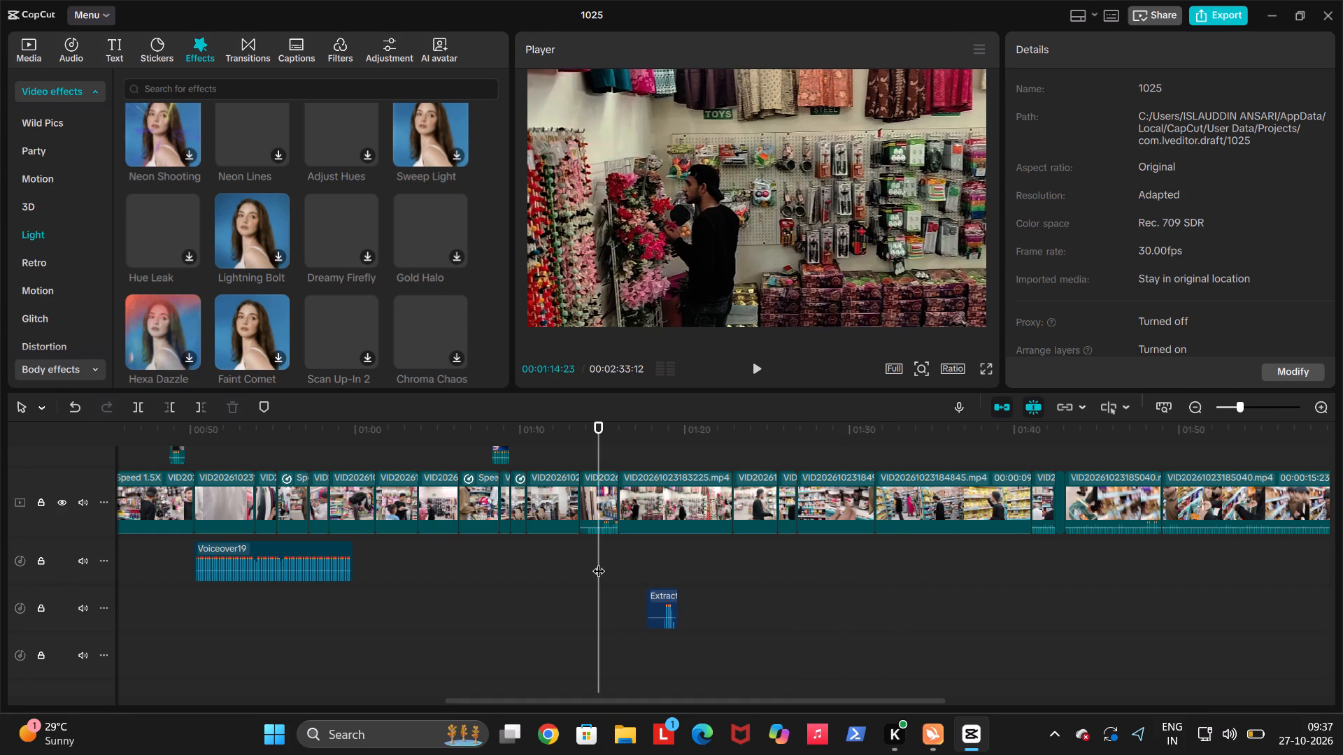
# Go back to the sped-up football clip at about 00:01:06, play through it and delete it, closing the gap.
pyautogui.click(546, 560)
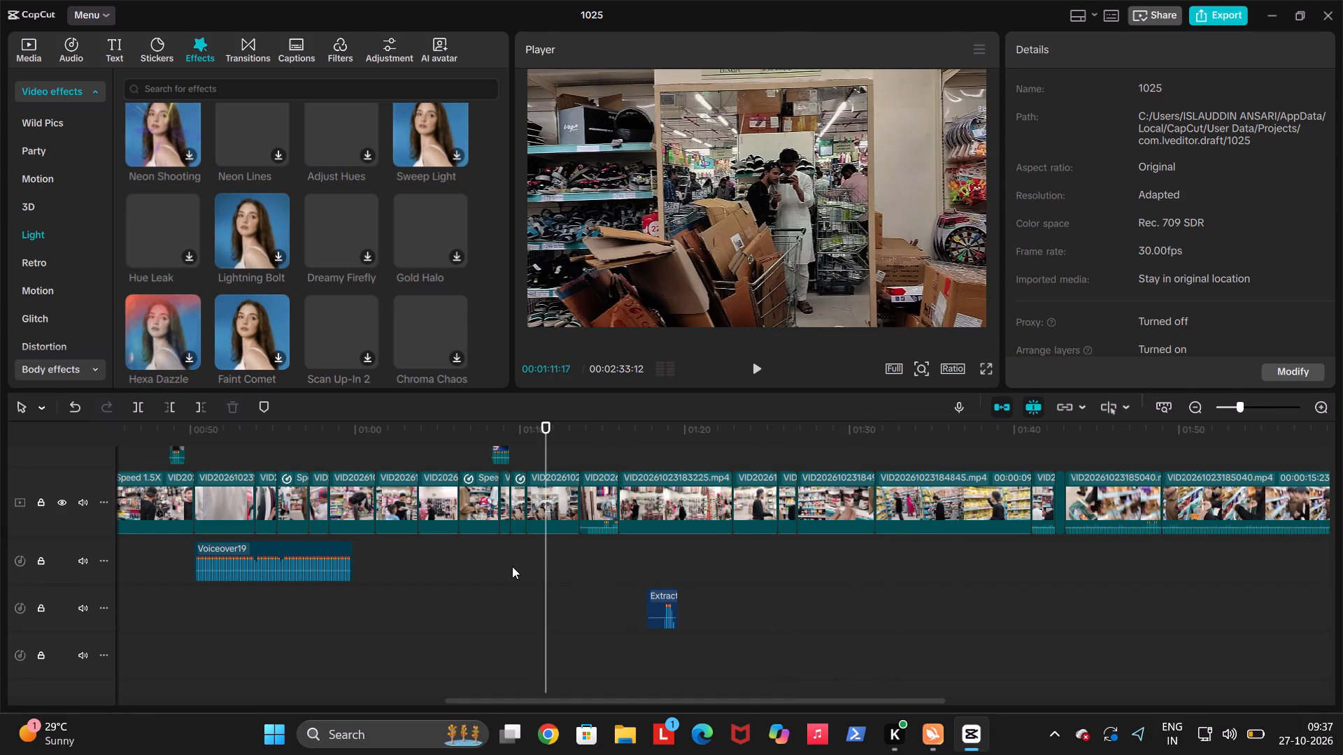
pyautogui.click(499, 566)
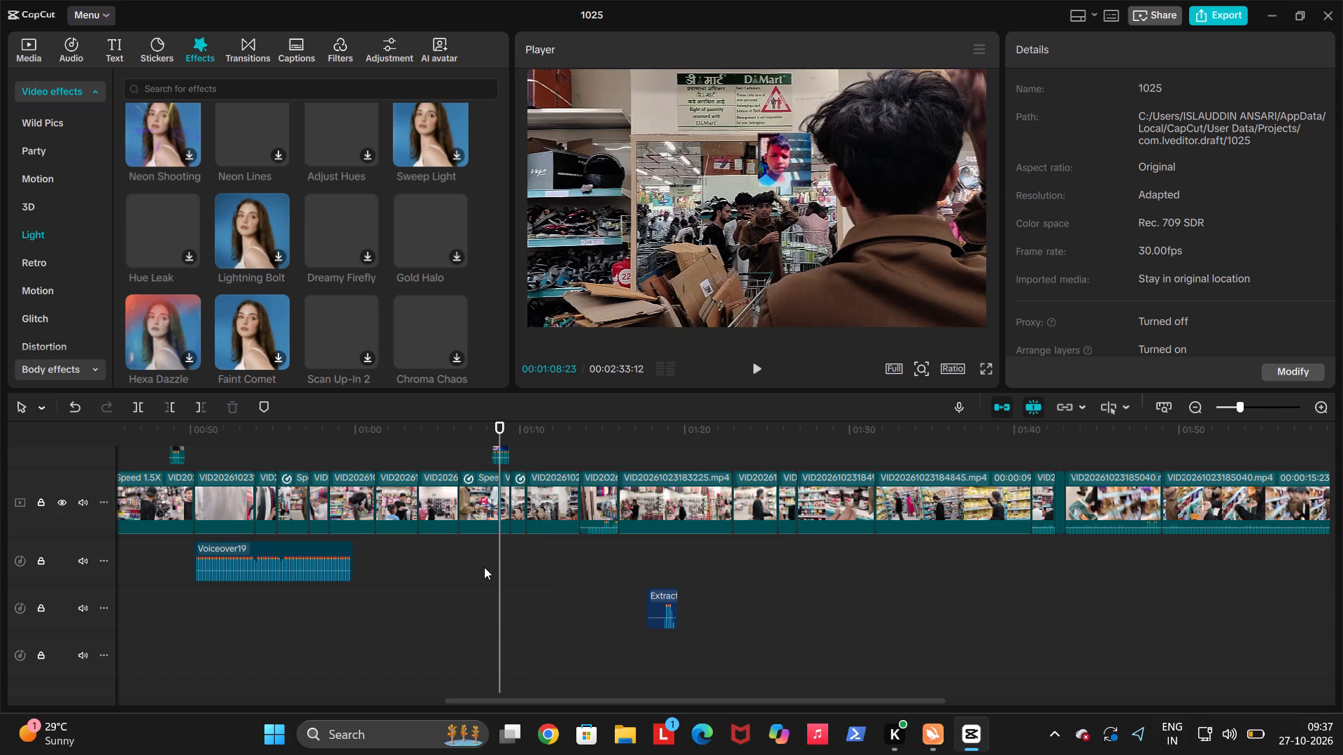
pyautogui.click(484, 567)
pyautogui.click(467, 566)
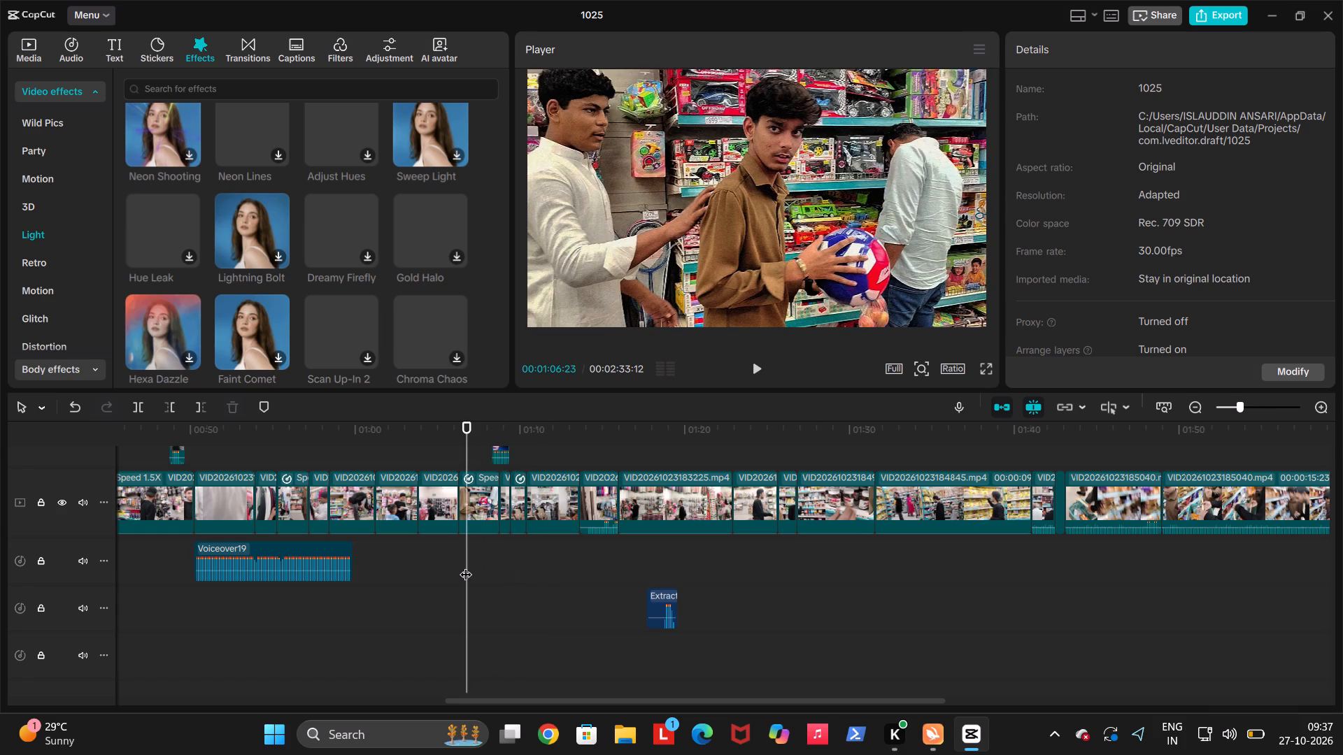
pyautogui.press('space')
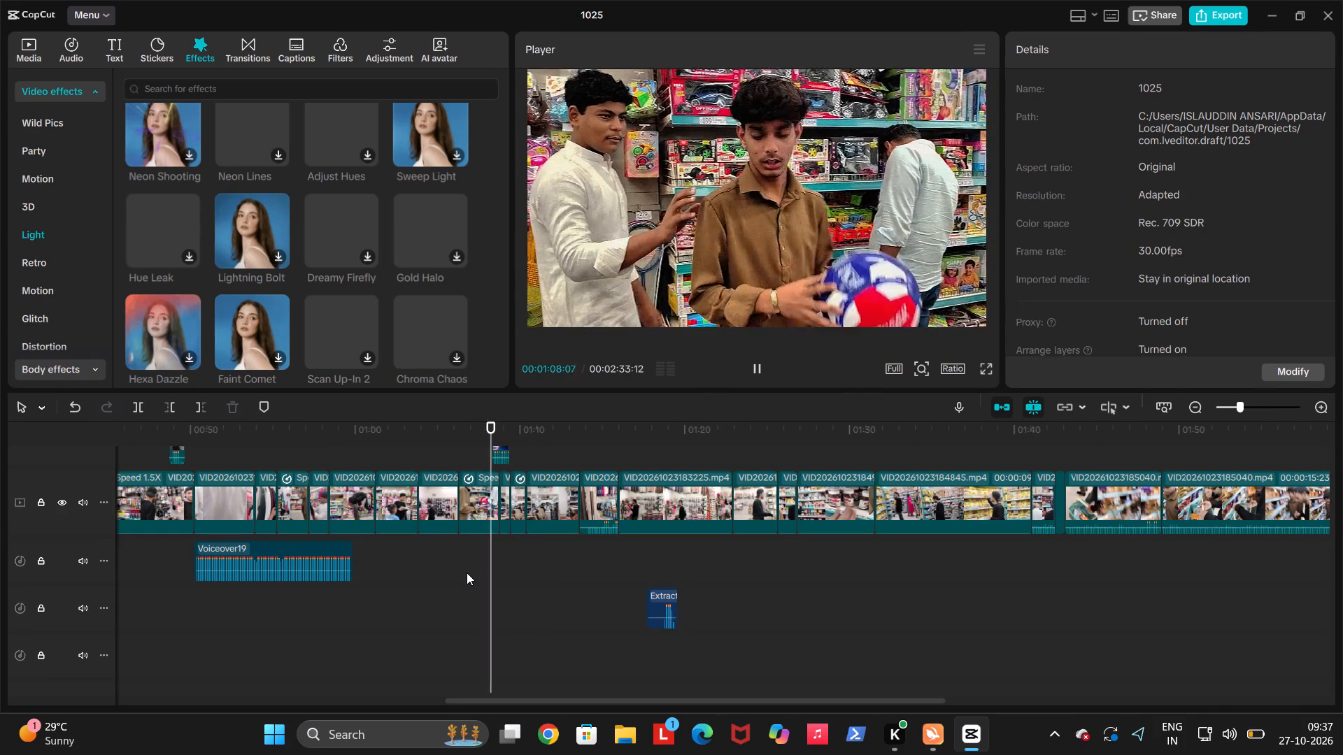
pyautogui.press('space')
pyautogui.click(471, 522)
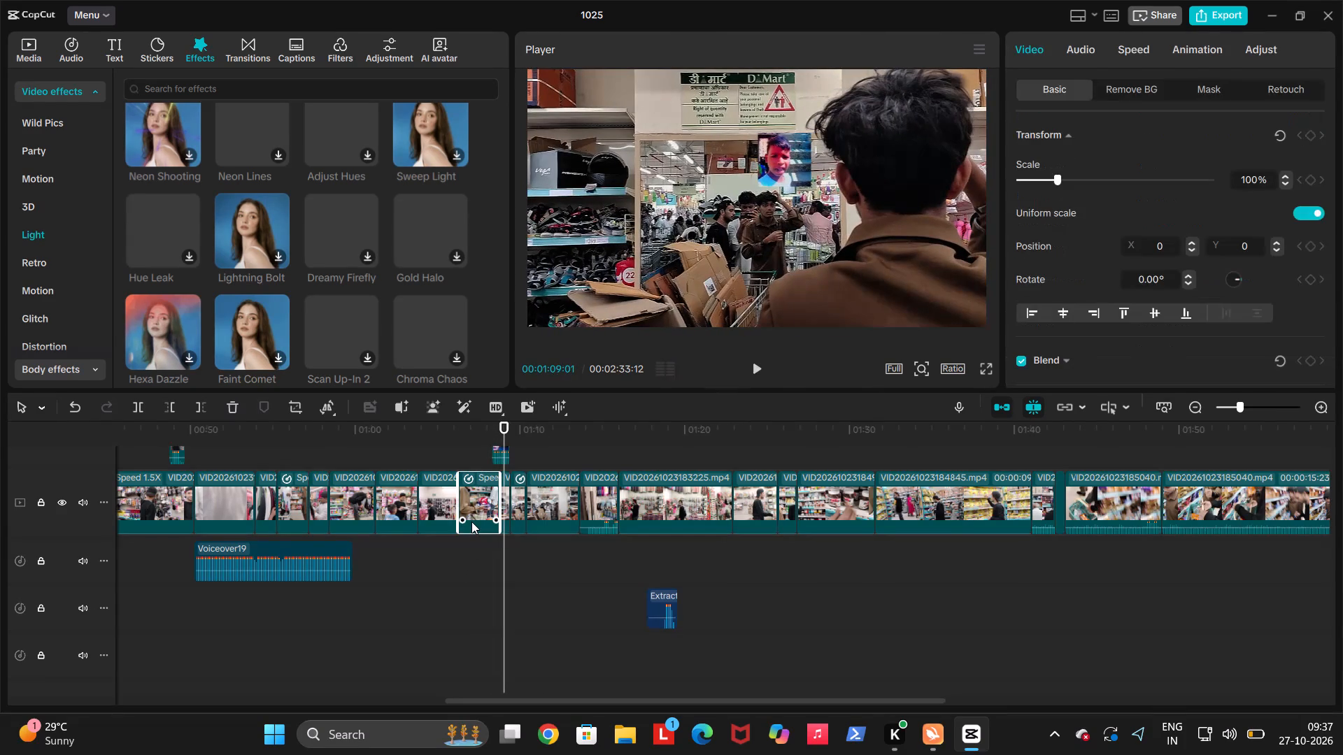
pyautogui.press('Delete')
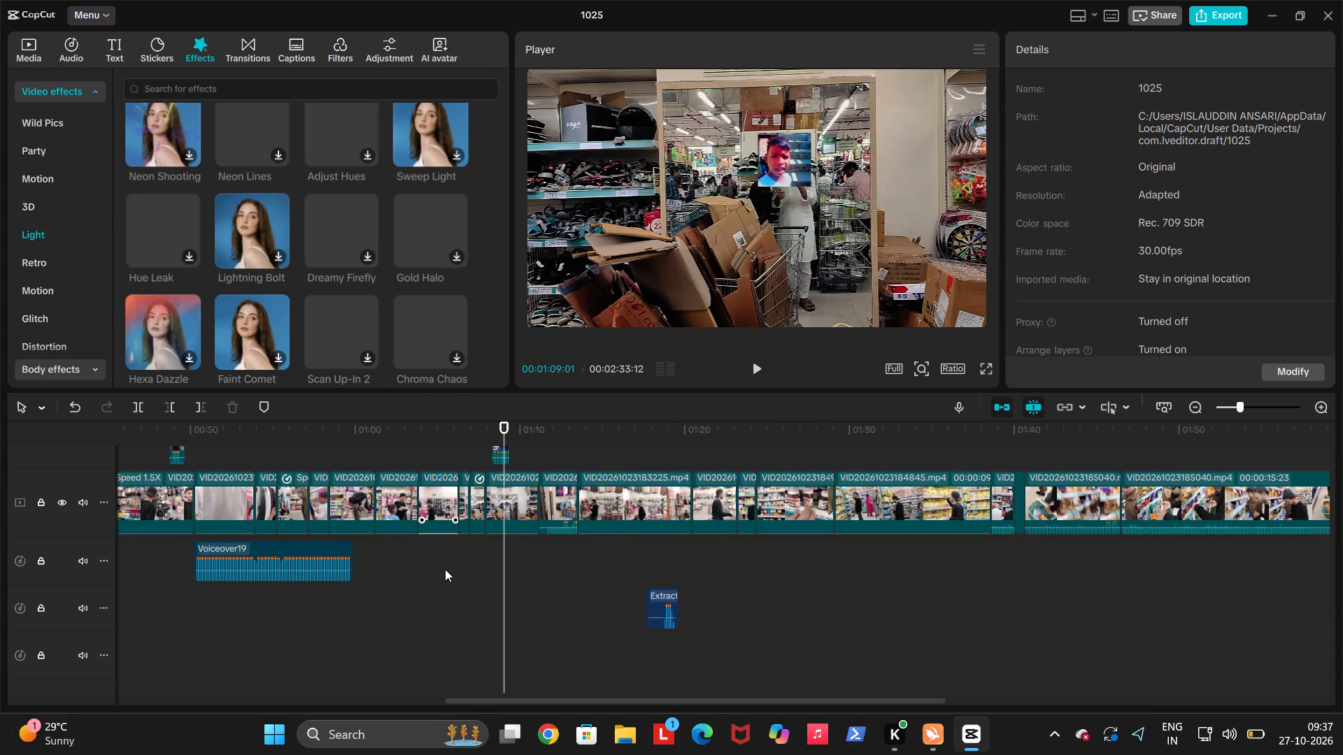
# Go back to the short clothing clip at about 00:00:54 and extend its end to about 00:00:55:17.
pyautogui.click(445, 569)
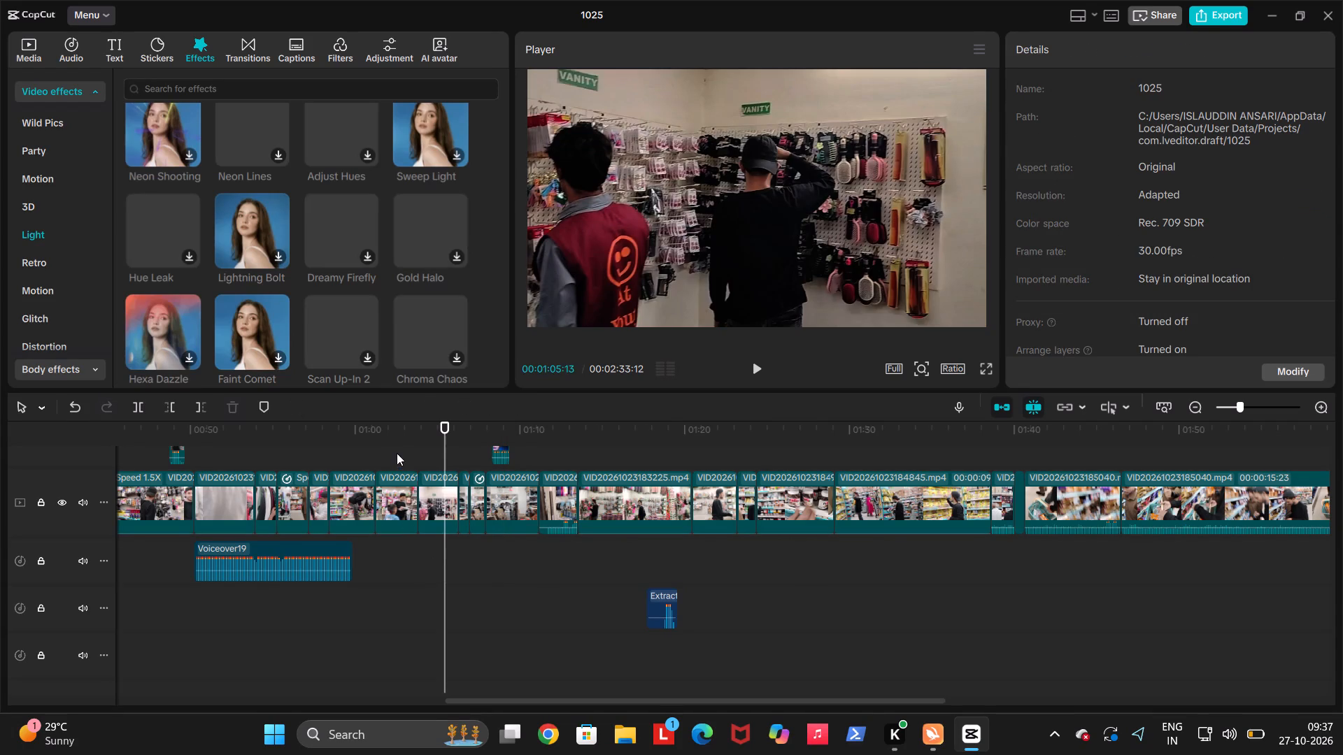
pyautogui.click(397, 453)
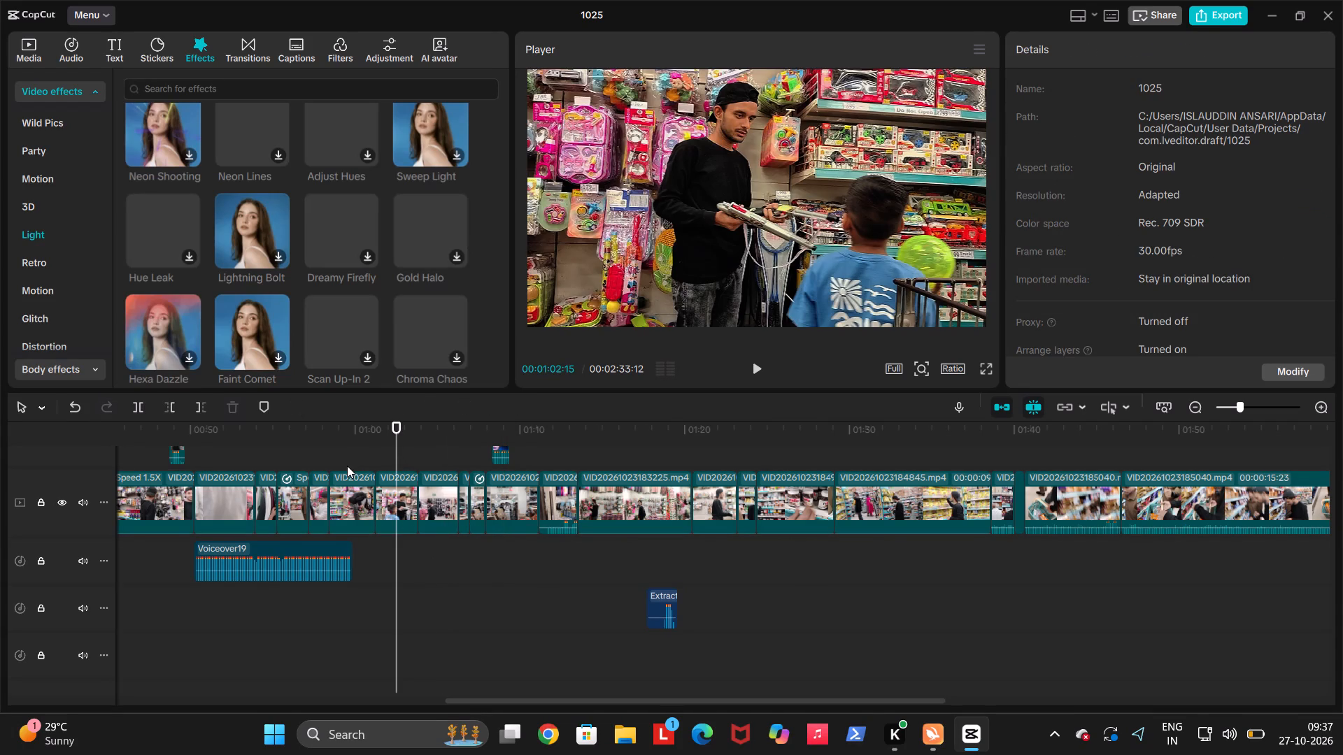
pyautogui.click(327, 461)
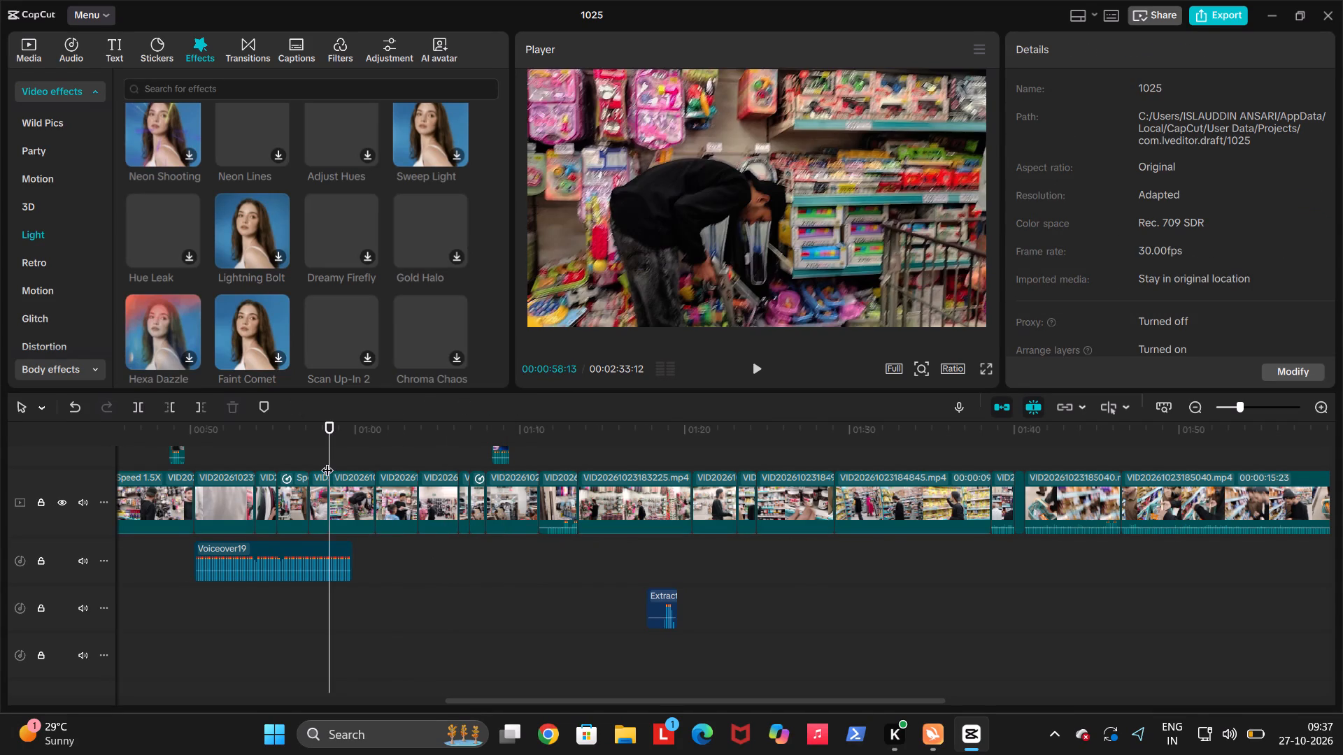
pyautogui.click(317, 503)
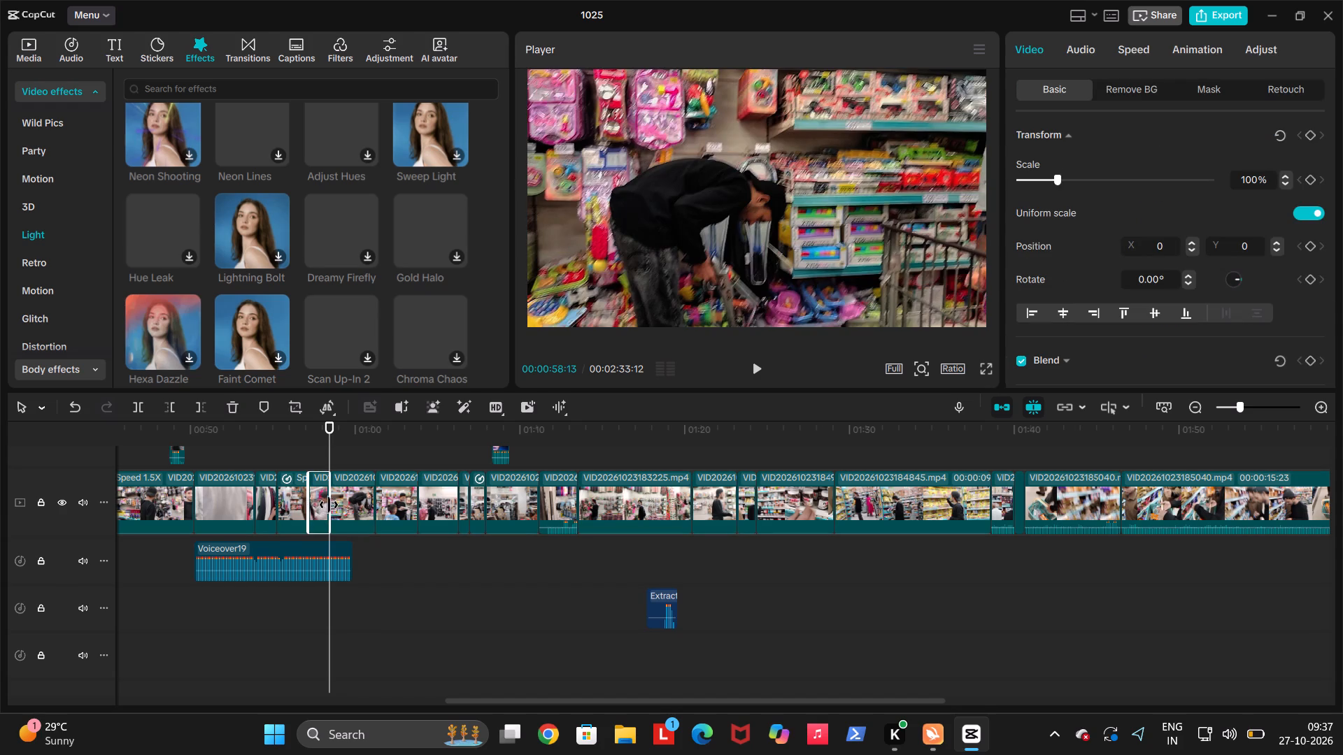
pyautogui.click(291, 484)
pyautogui.click(276, 455)
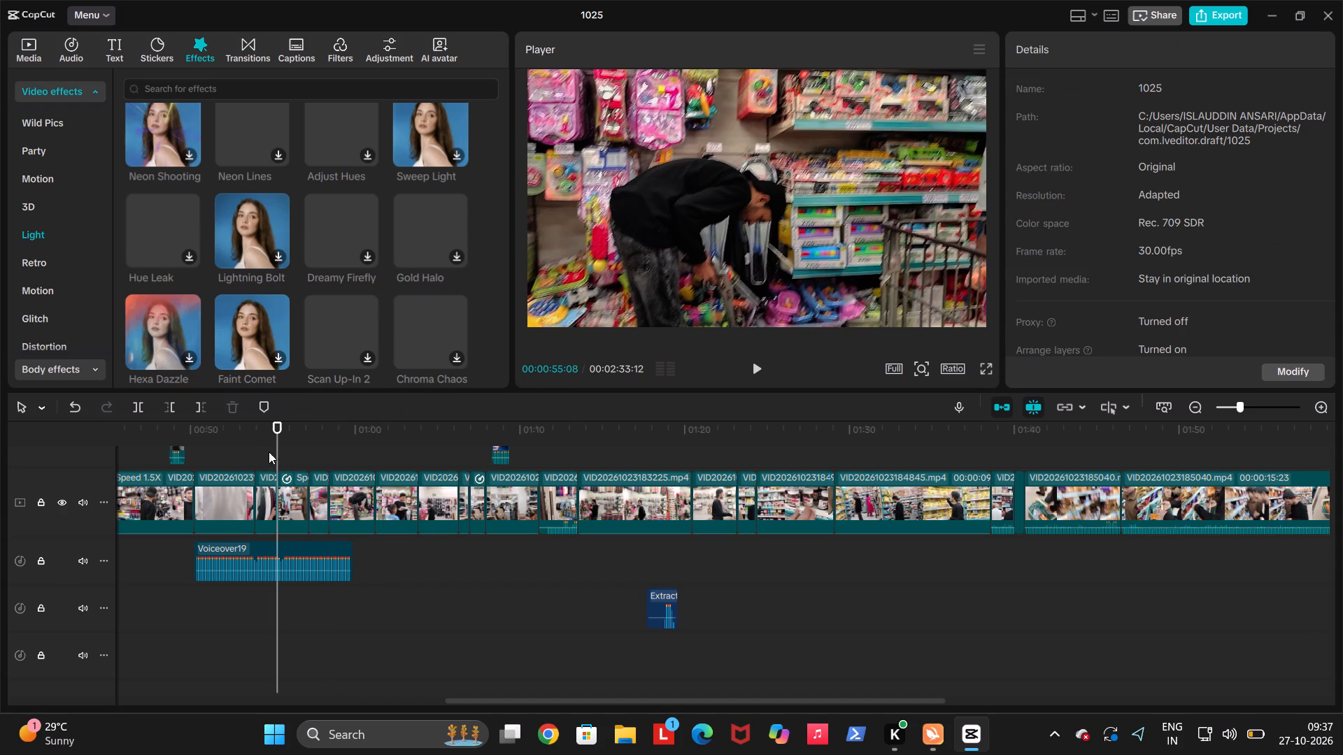
pyautogui.click(267, 452)
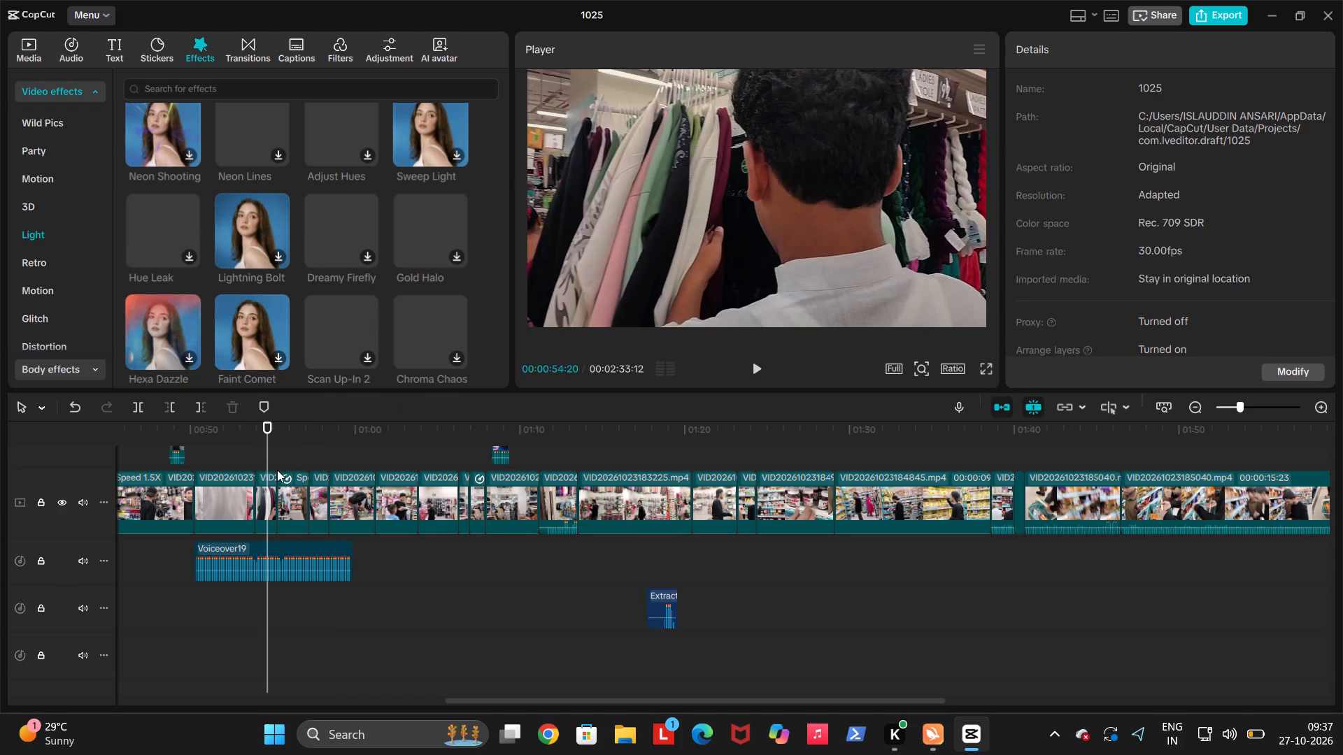
pyautogui.click(270, 483)
pyautogui.click(278, 487)
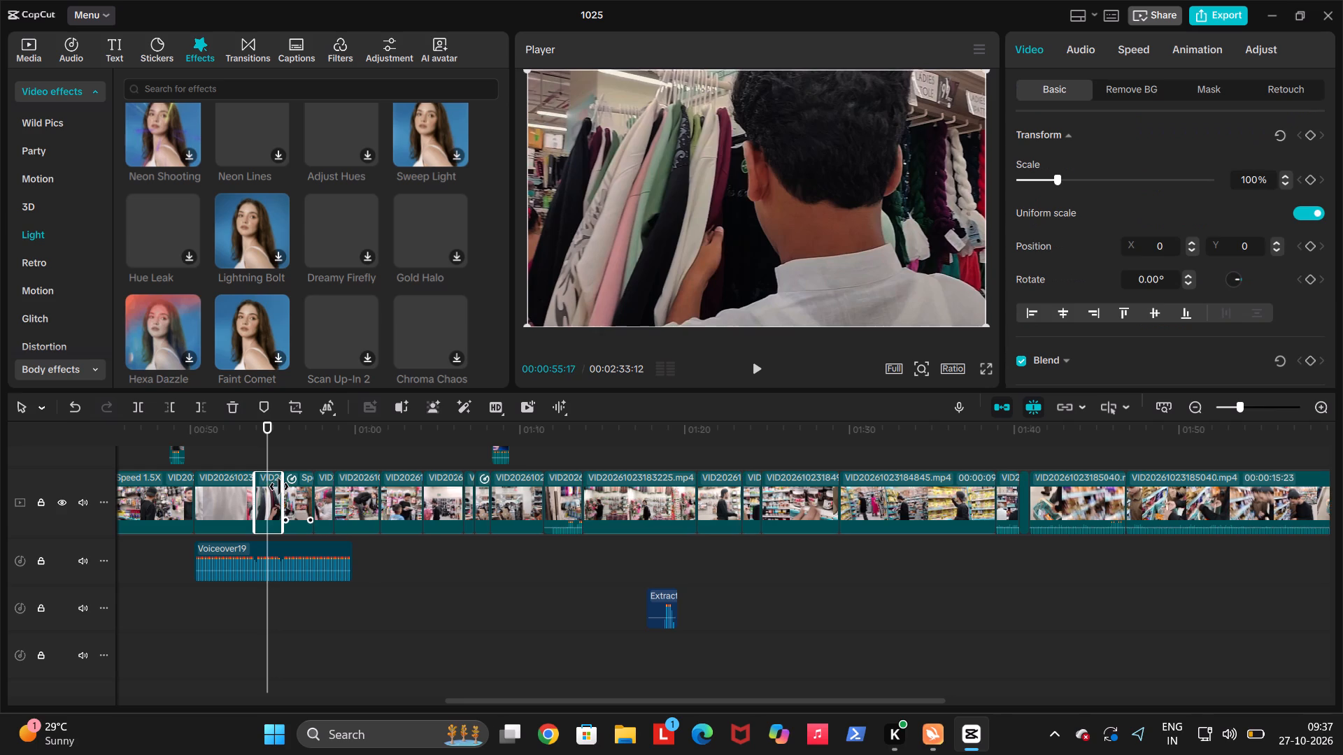
# Extend the ends of the sped-up green-ball clip to about 00:00:57:28 and the short clip after it to about 00:00:59:05.
pyautogui.click(290, 489)
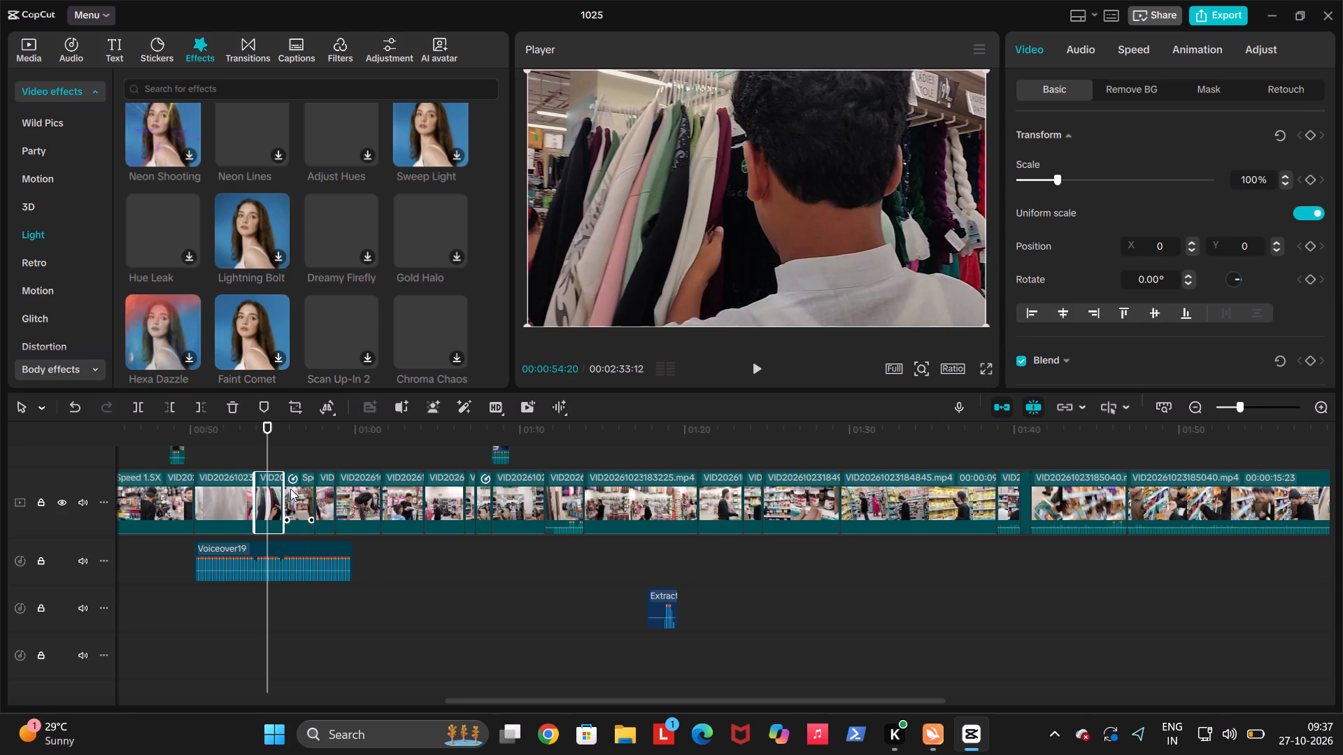
pyautogui.click(317, 494)
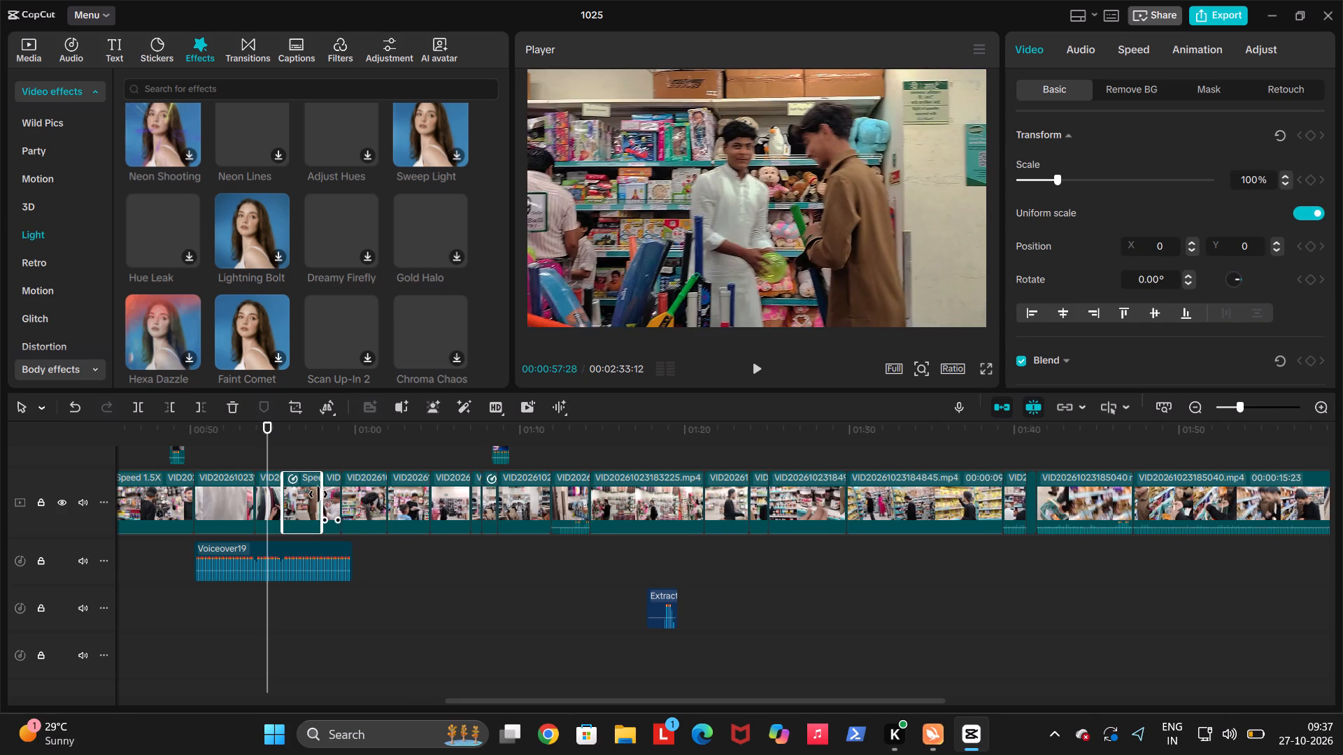
pyautogui.click(315, 609)
pyautogui.click(327, 508)
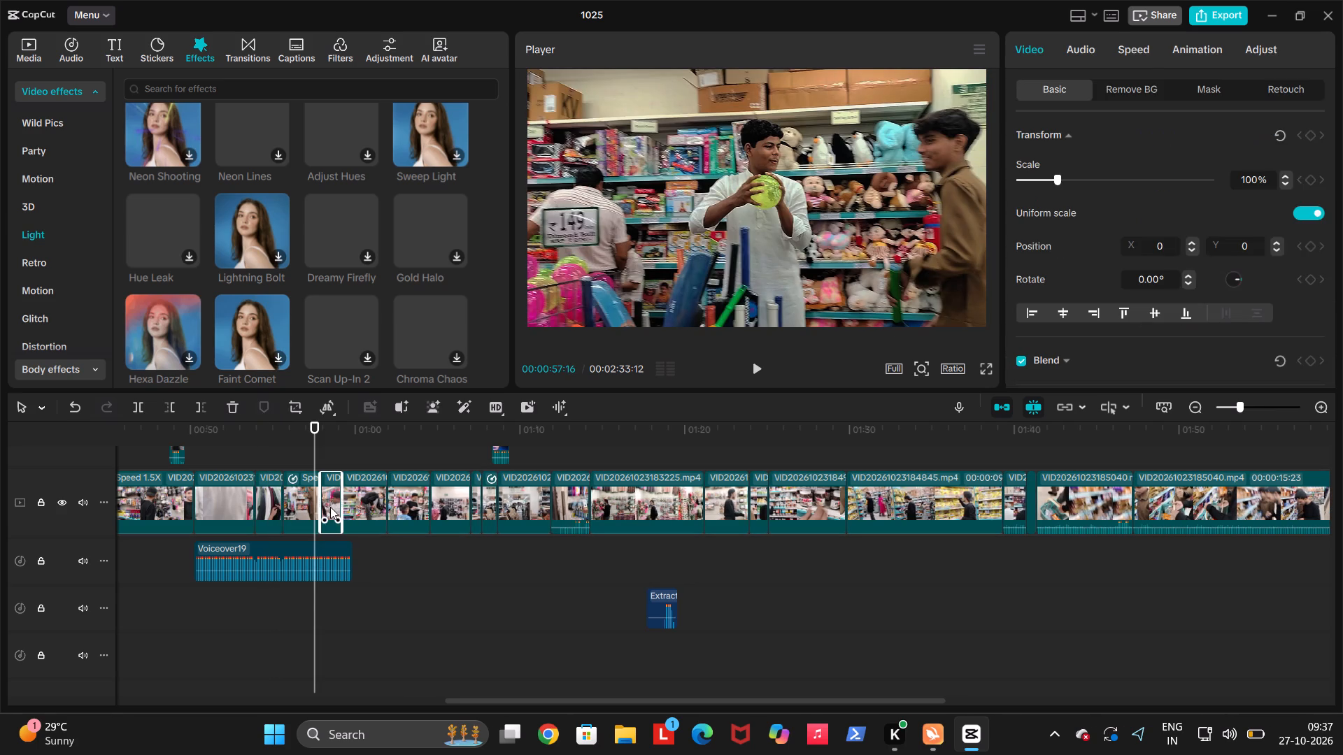
pyautogui.click(342, 503)
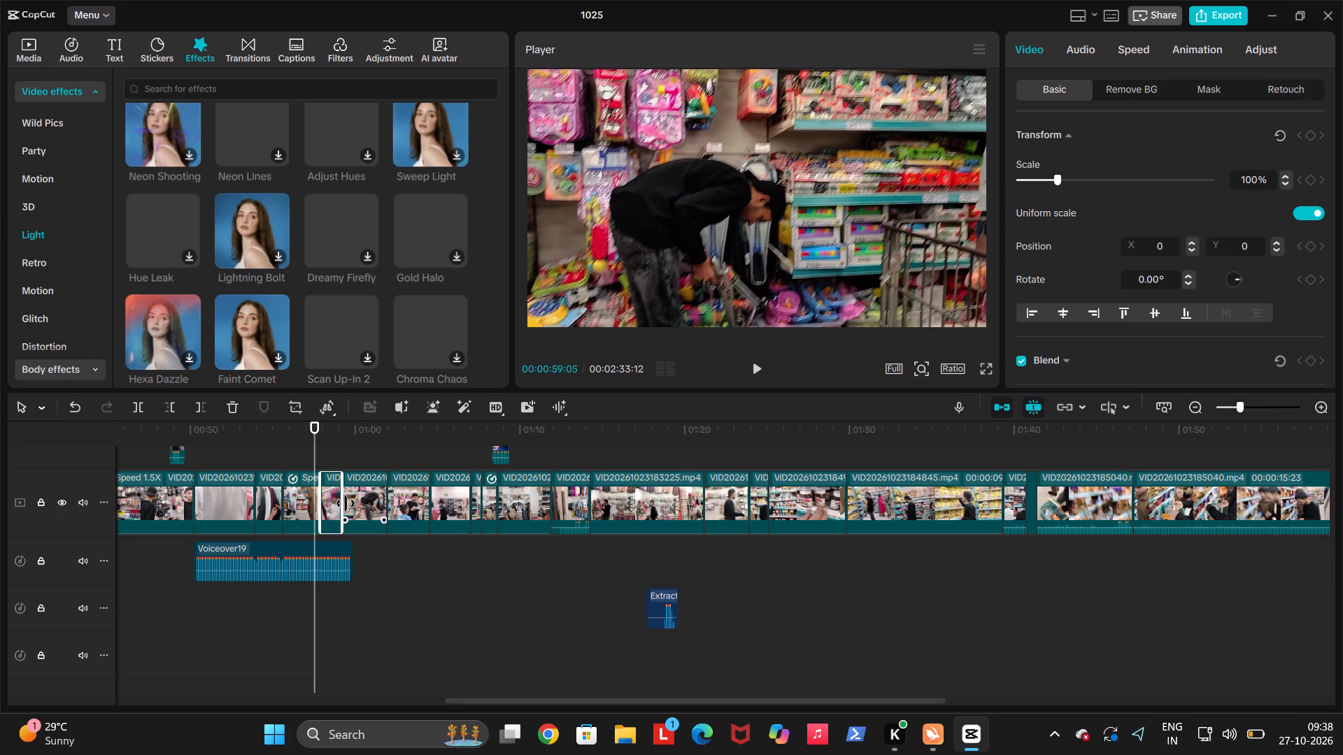
# Apply Enhance voice at intensity 100 and Reduce noise to Voiceover19.
pyautogui.click(253, 446)
pyautogui.click(243, 446)
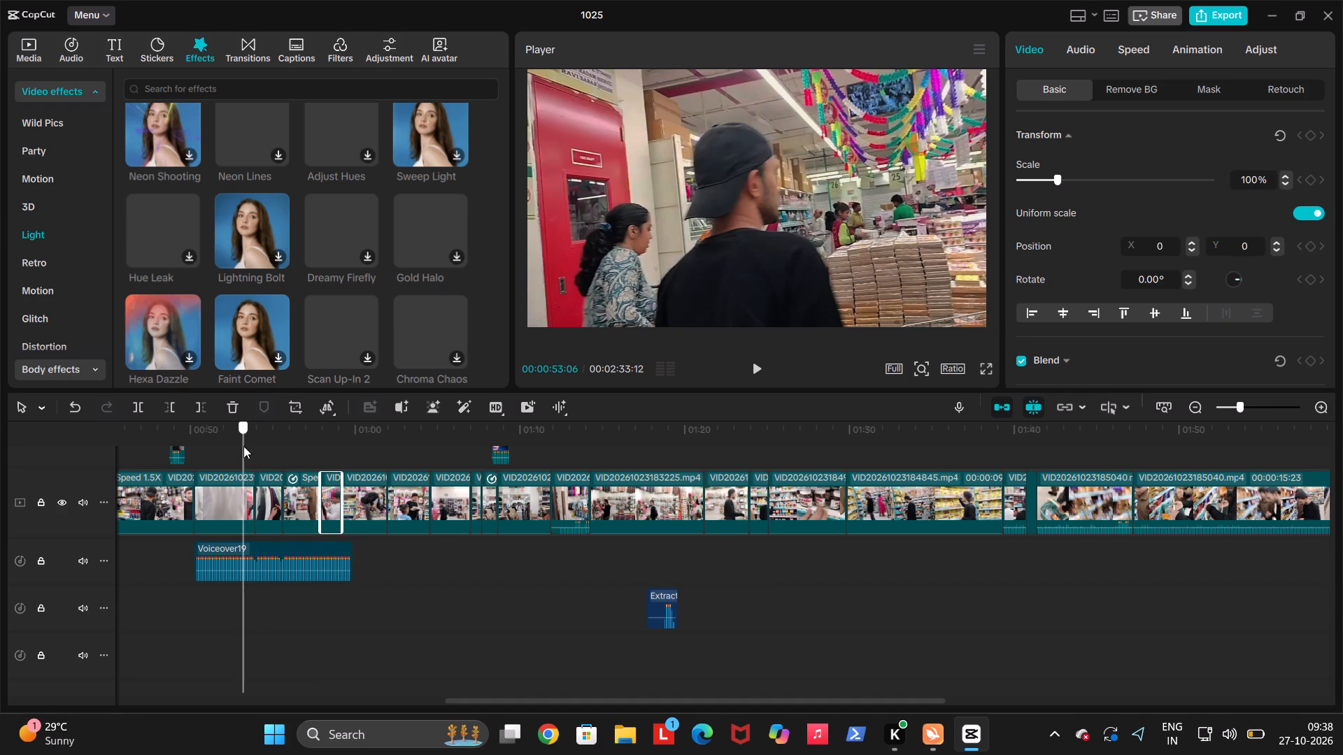
pyautogui.click(270, 561)
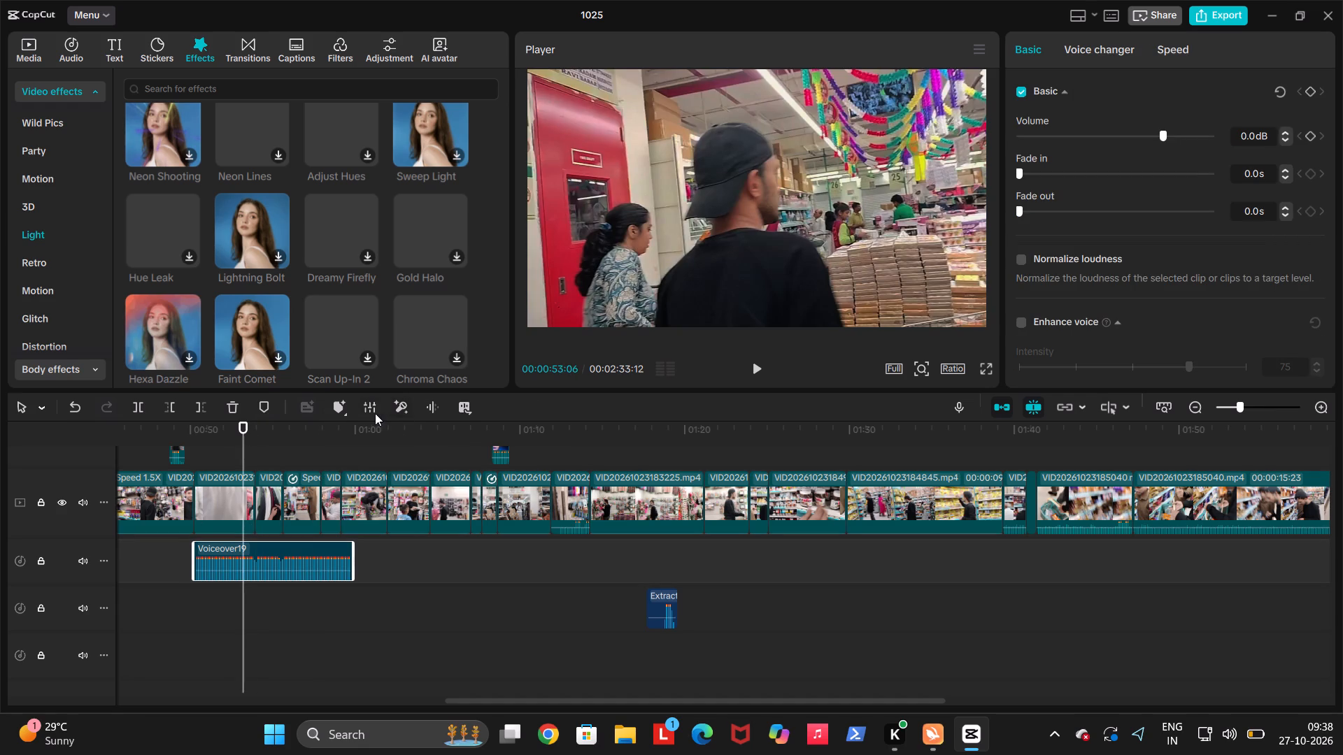
pyautogui.click(400, 412)
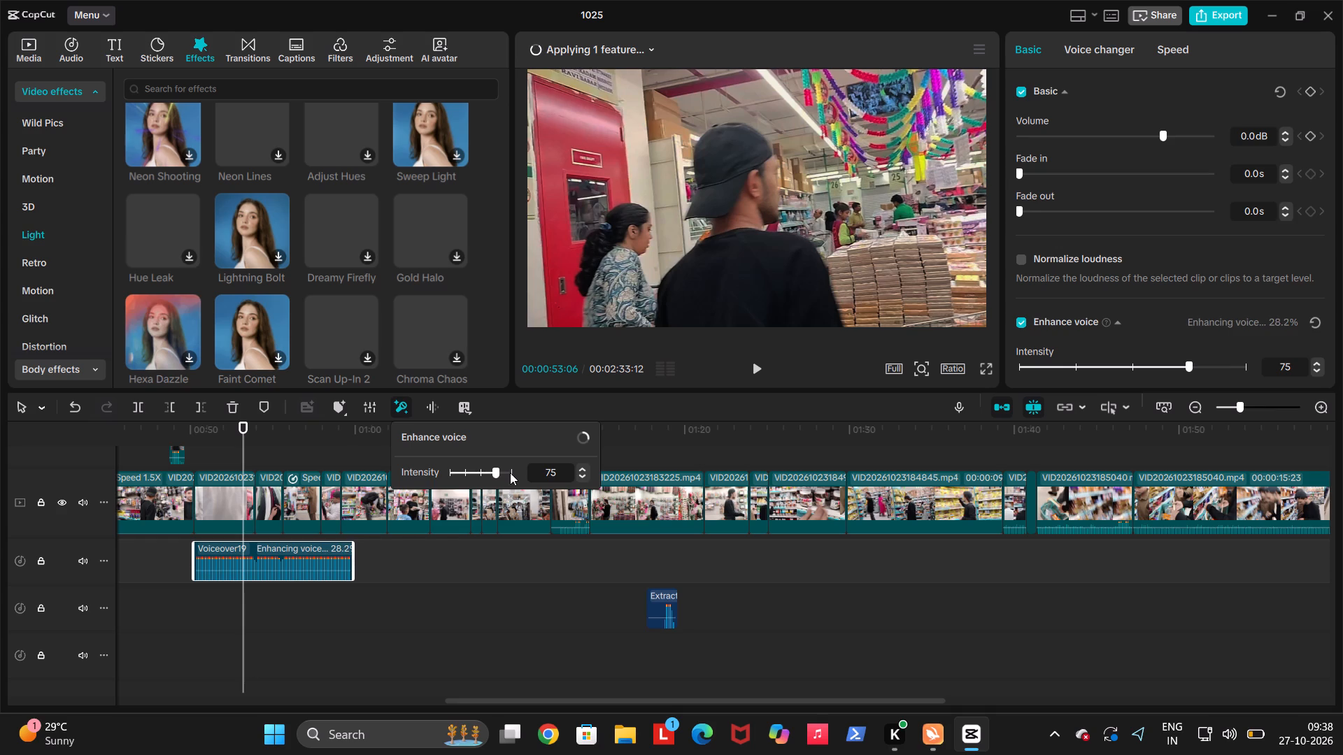
pyautogui.click(511, 473)
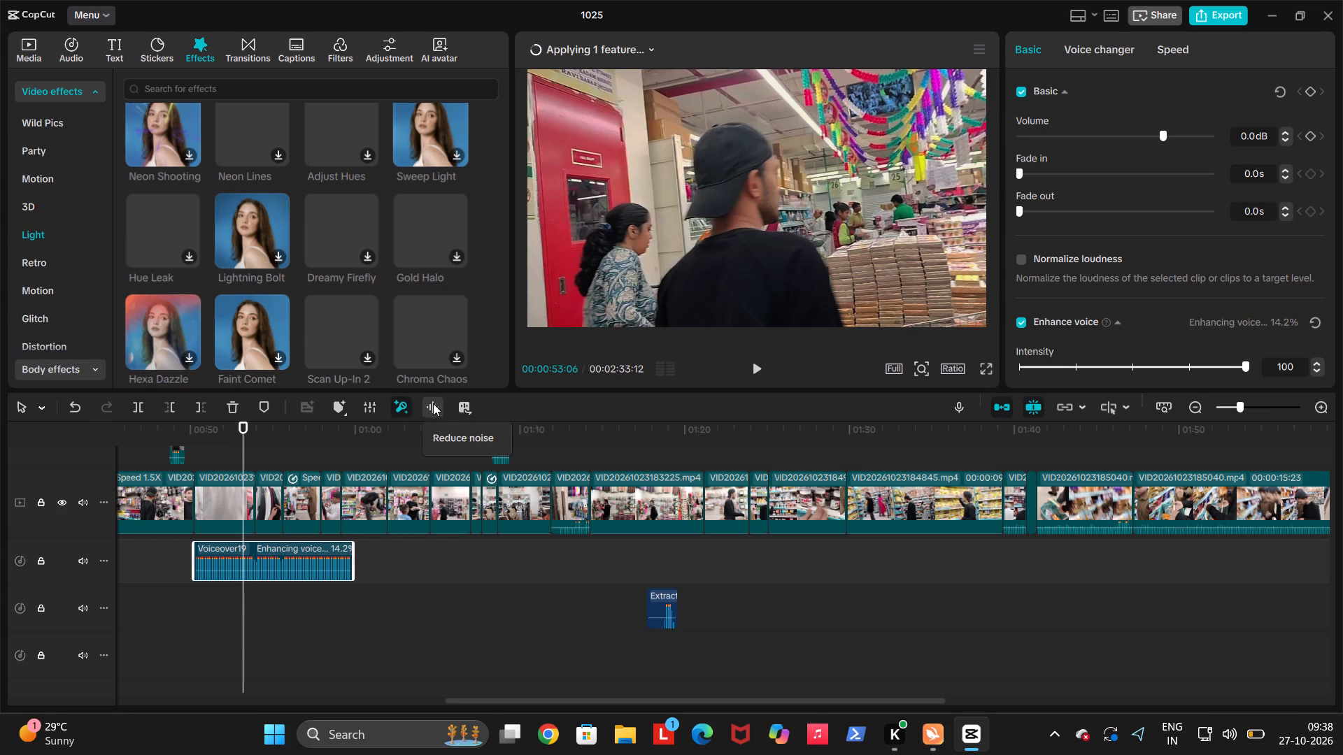
pyautogui.click(433, 403)
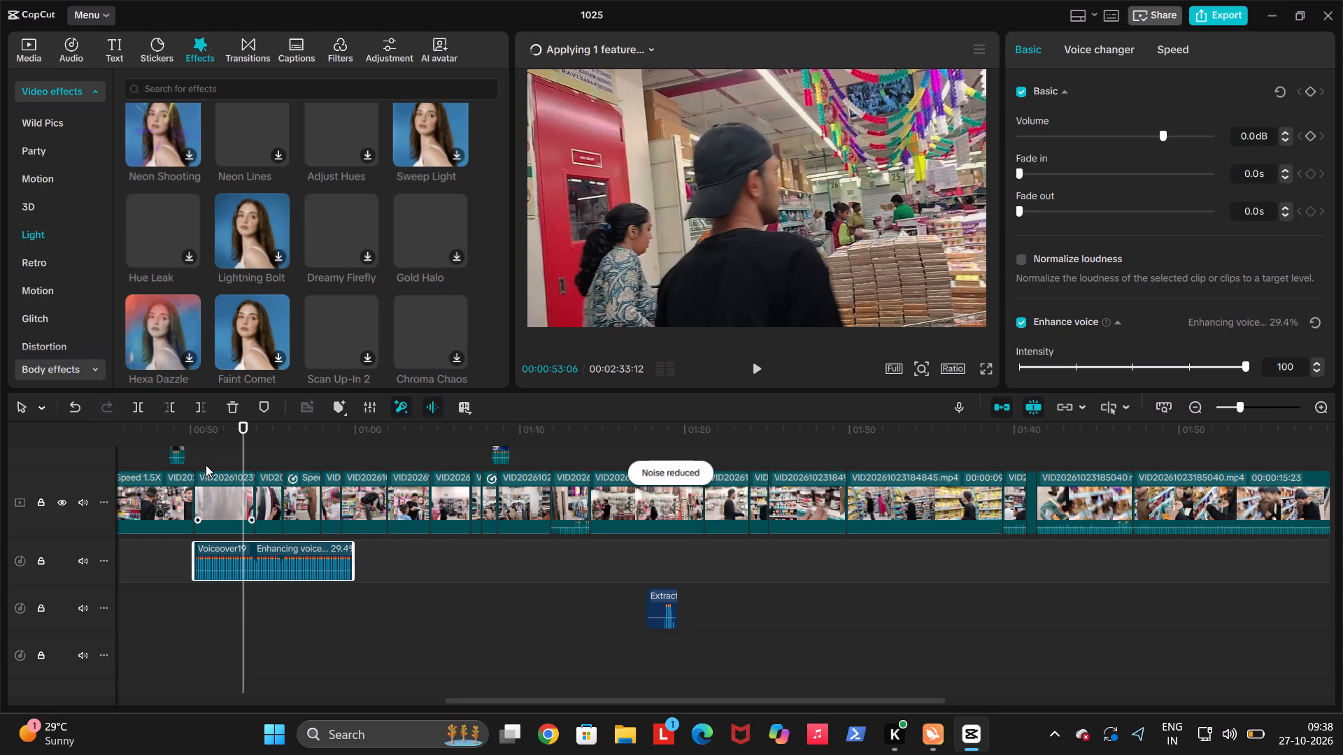
# Move Voiceover19 onto the same audio track as Voiceover16, starting at 00:00:50:07.
pyautogui.click(197, 461)
pyautogui.hscroll(1, 197, 461)
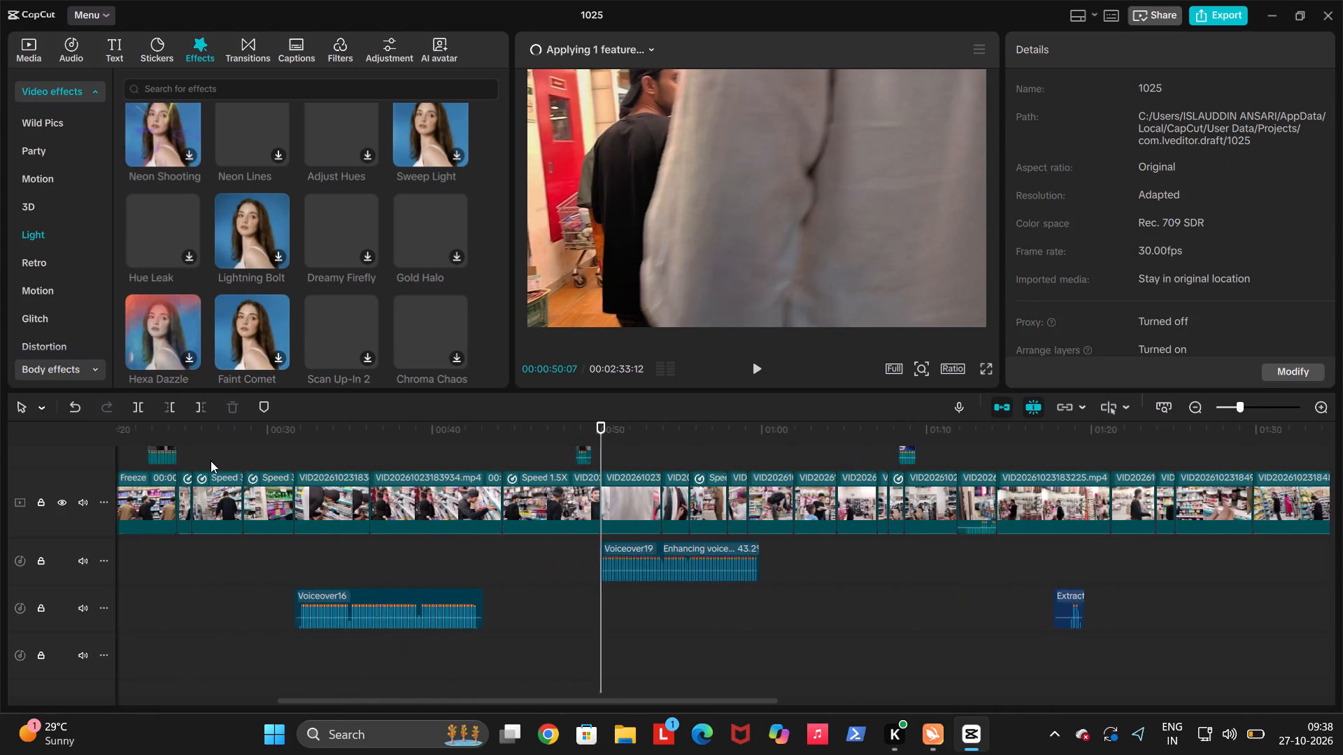
pyautogui.hscroll(1, 211, 461)
pyautogui.click(666, 555)
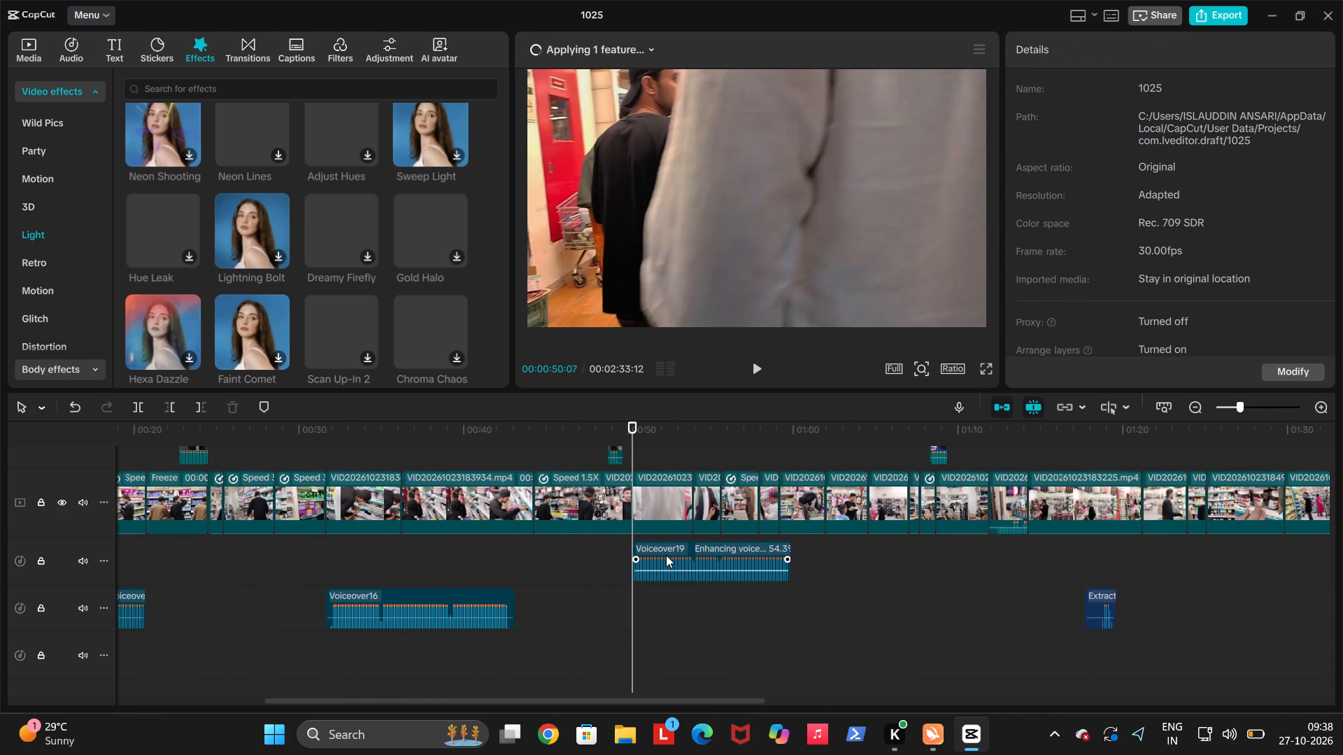
pyautogui.moveTo(666, 555); pyautogui.dragTo(669, 605)
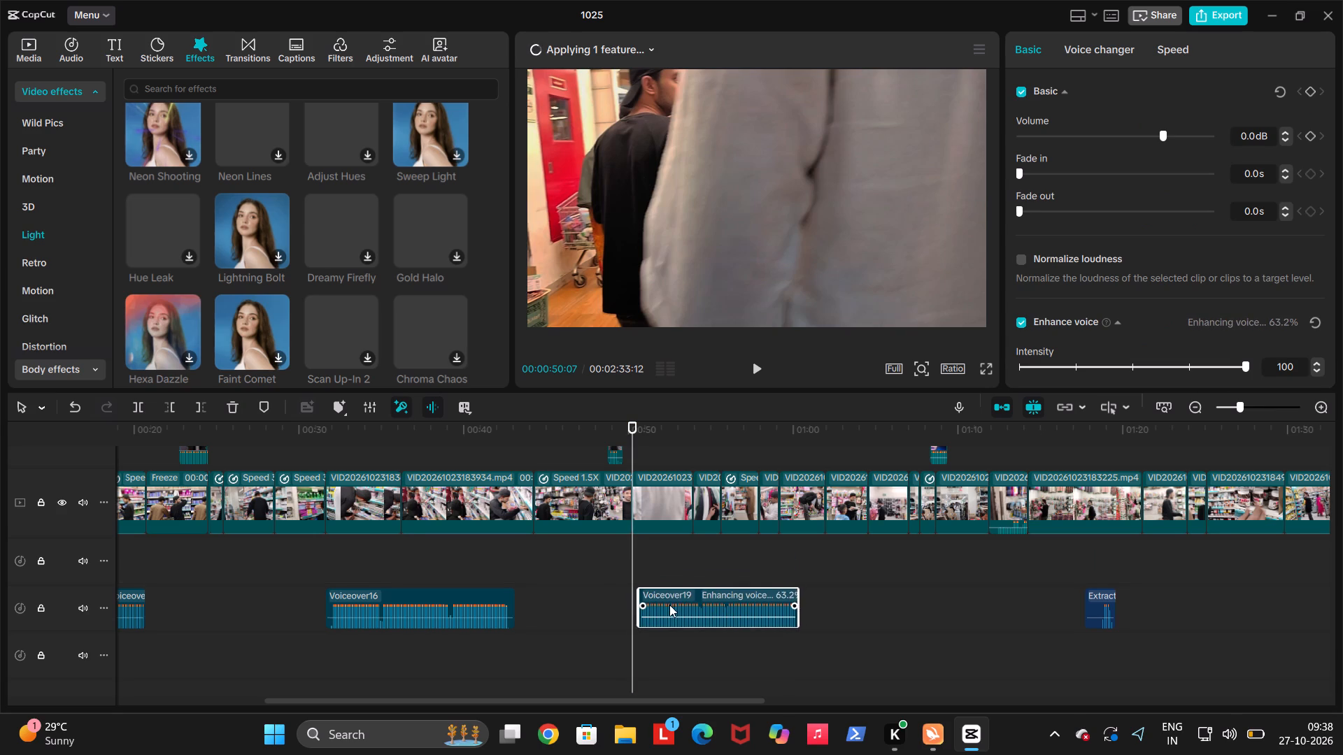
pyautogui.moveTo(669, 605); pyautogui.dragTo(667, 605)
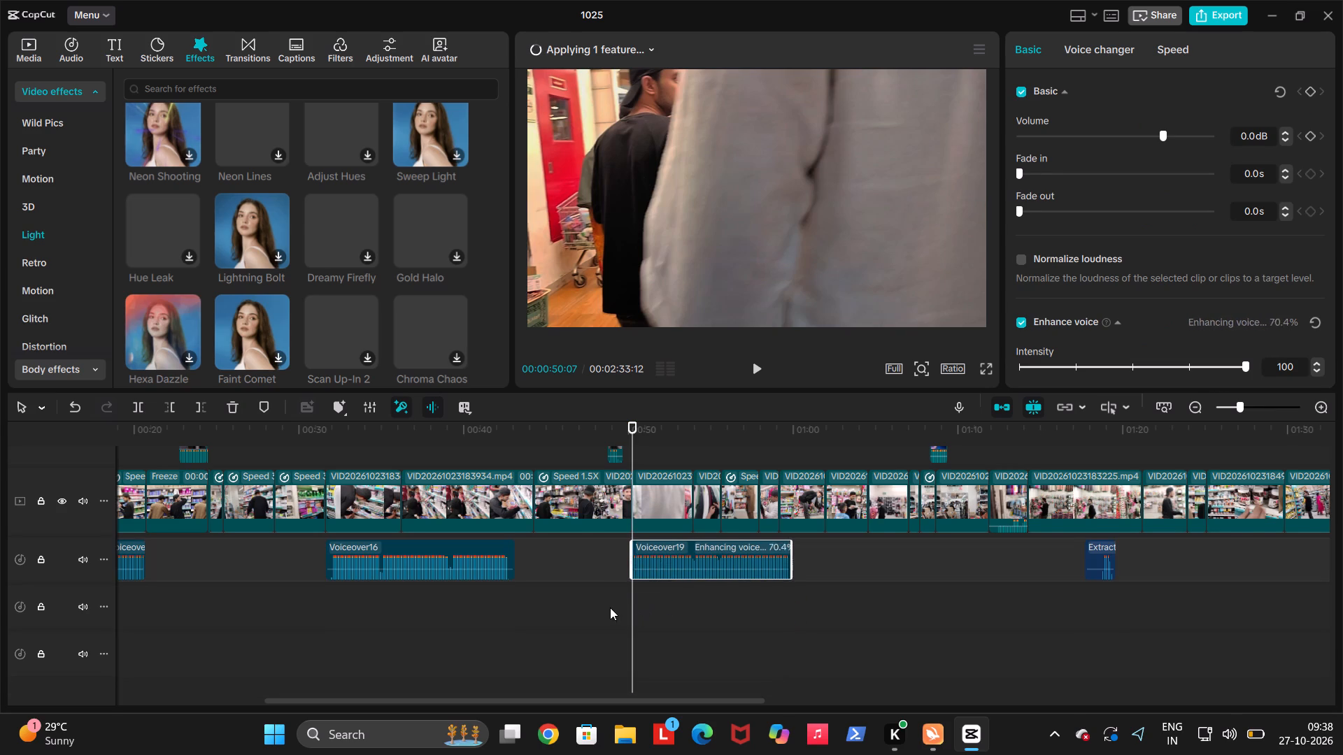
# Play back the lead-in to Voiceover19 around 00:00:50 and the Voiceover16 section from about 00:00:31 to 00:00:43.
pyautogui.click(610, 607)
pyautogui.press('space')
pyautogui.press('space')
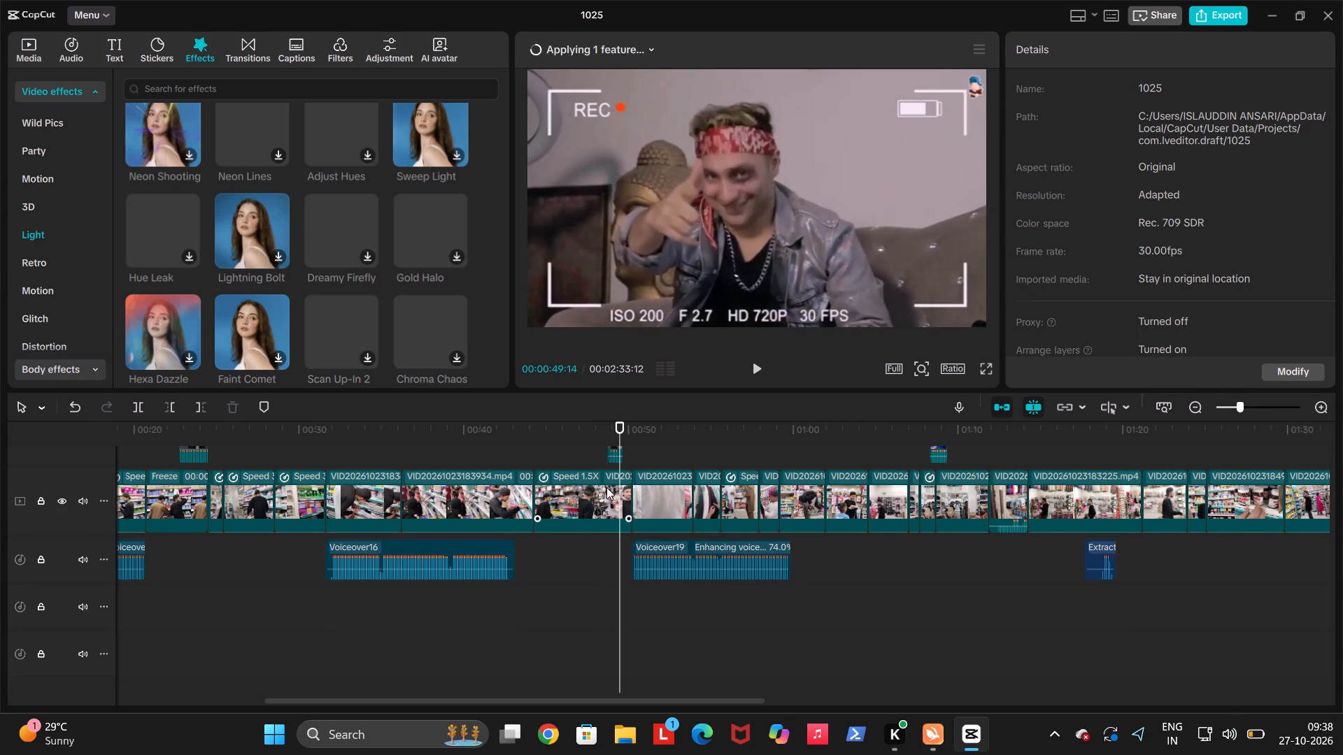
pyautogui.keyDown('ctrl'); pyautogui.scroll(3, 607, 483); pyautogui.keyUp('ctrl')
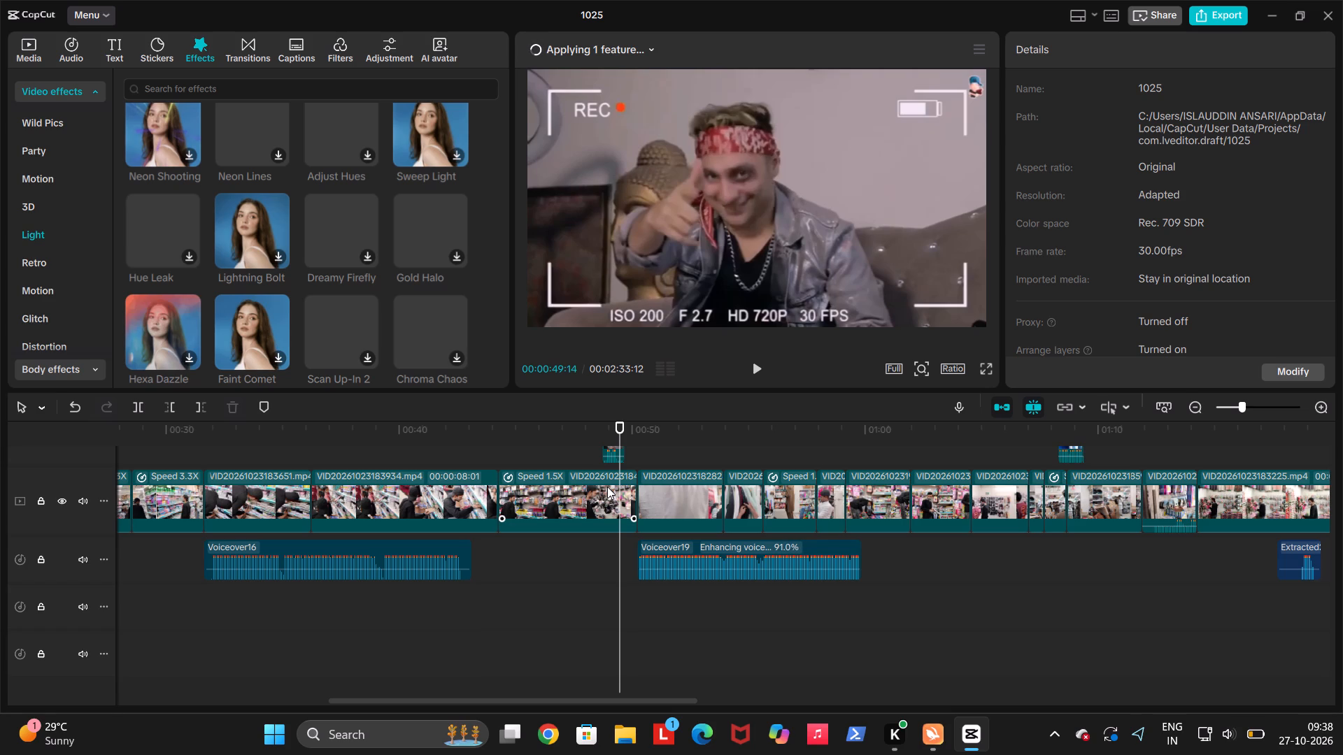
pyautogui.press('space')
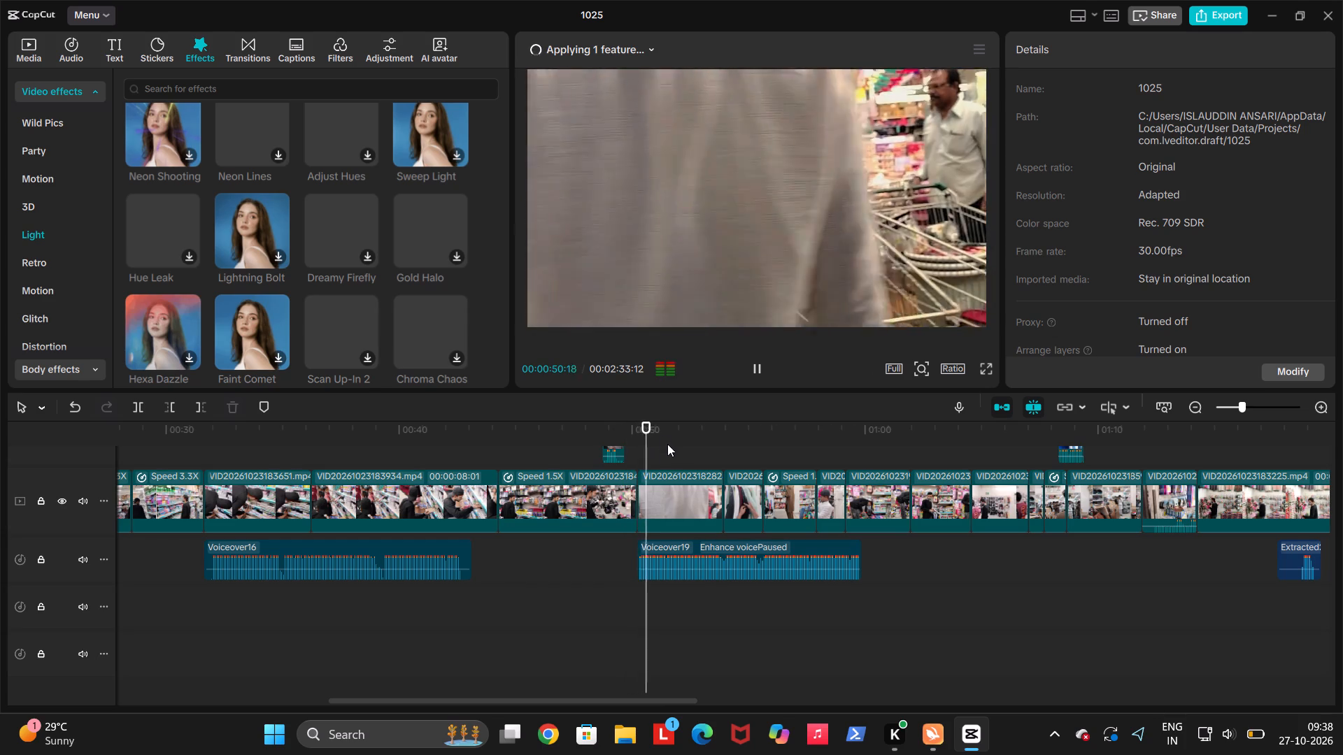
pyautogui.press('space')
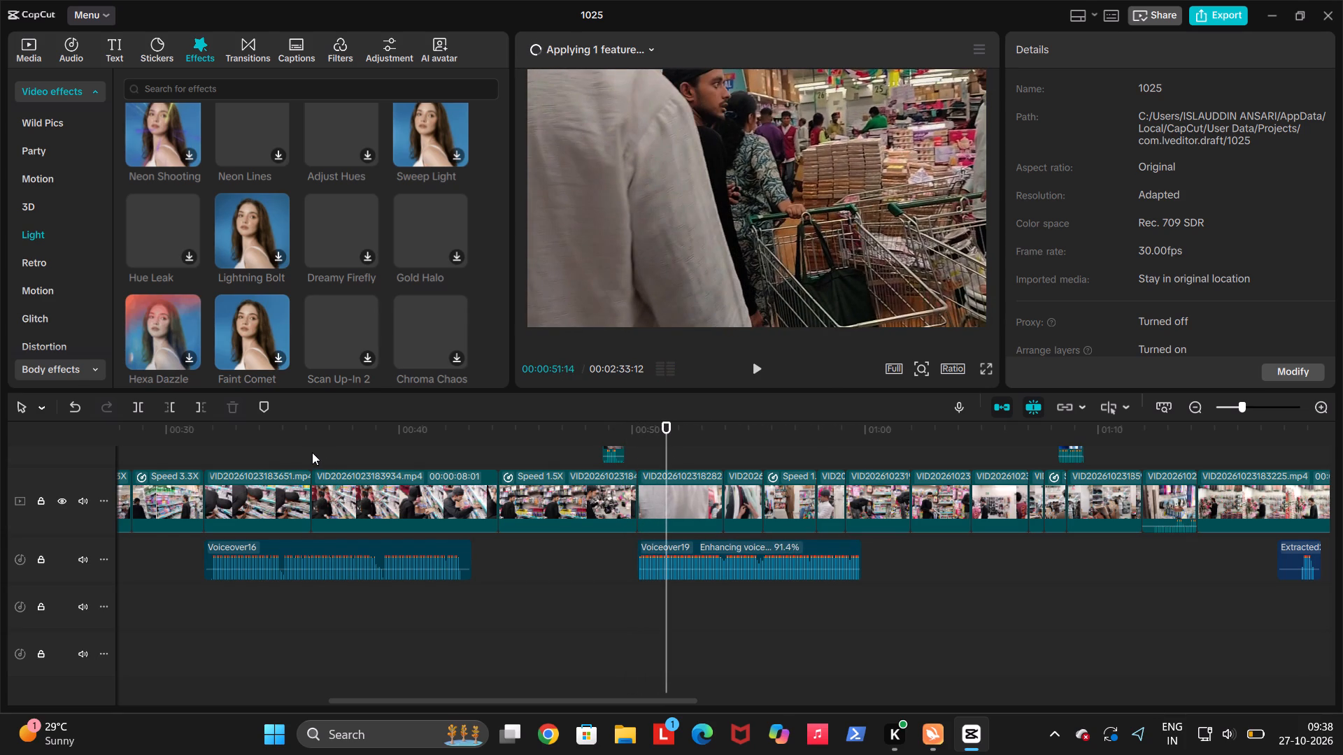
pyautogui.click(312, 452)
pyautogui.press('space')
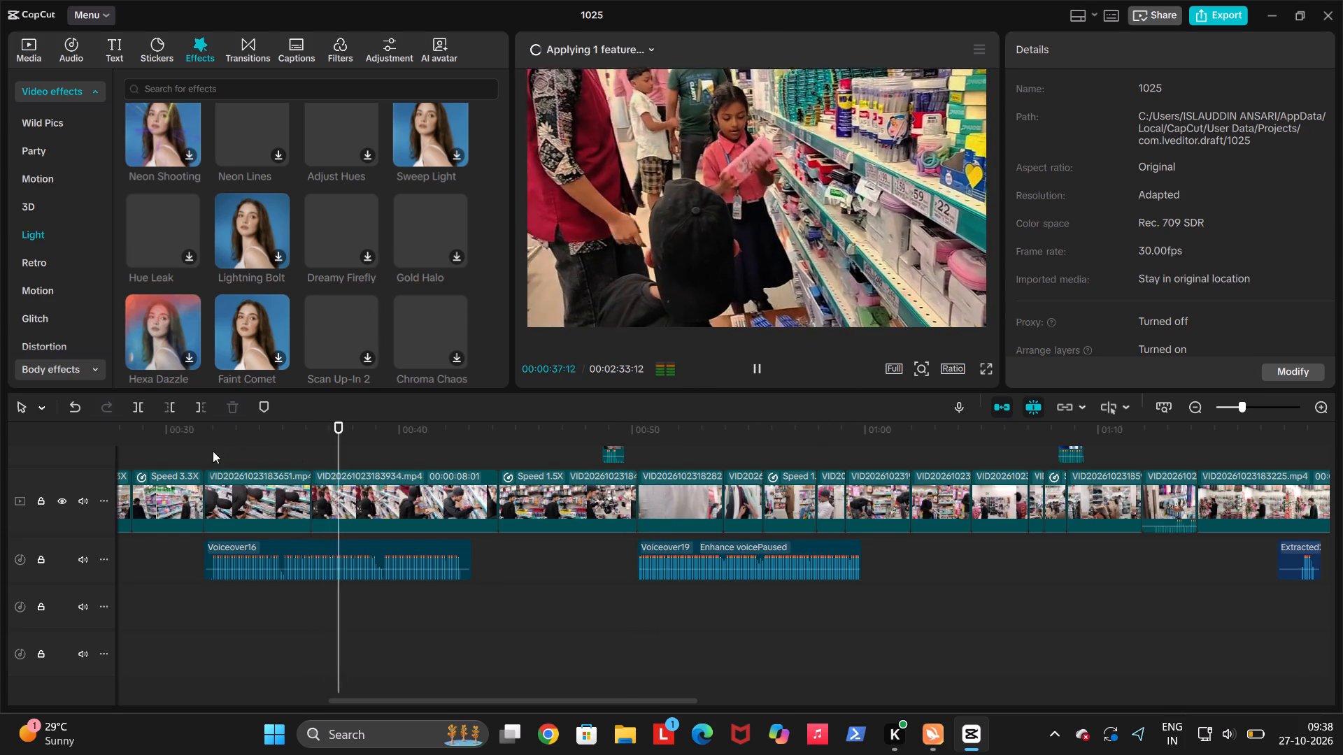
pyautogui.click(197, 448)
pyautogui.press('space')
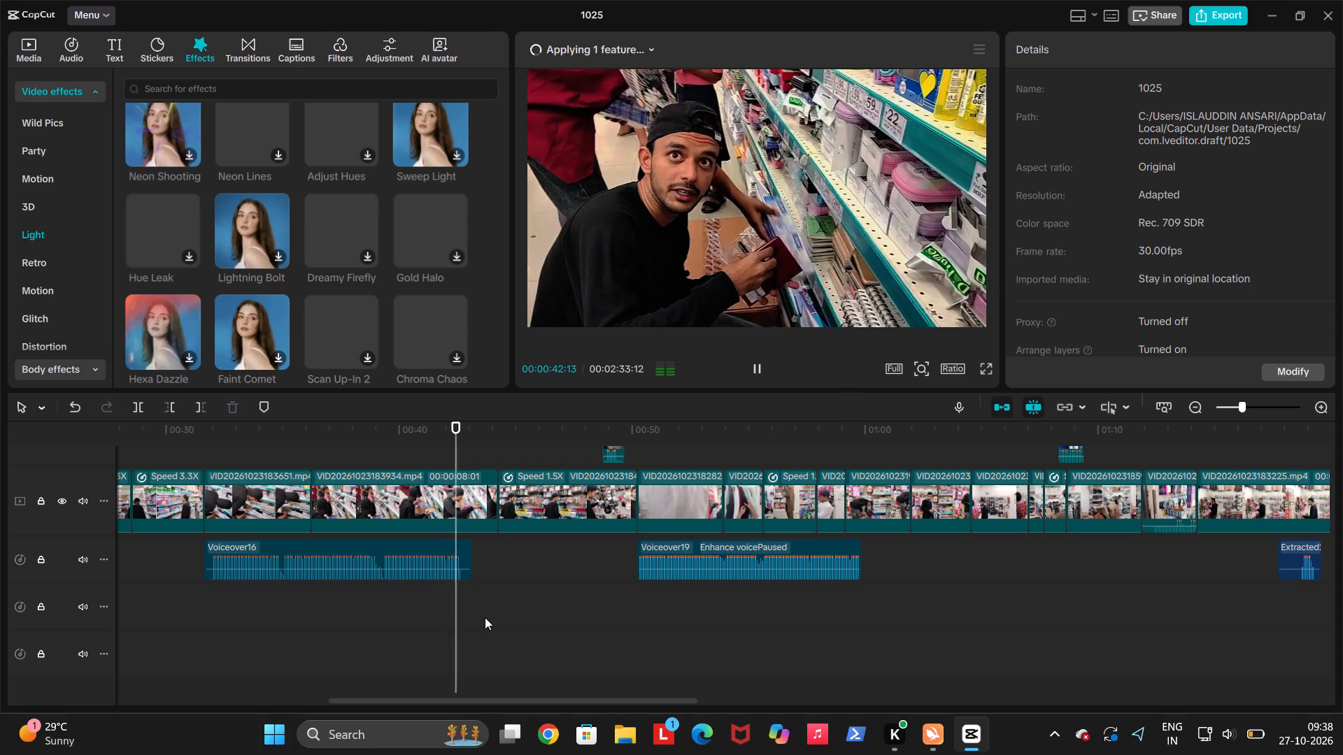
pyautogui.press('space')
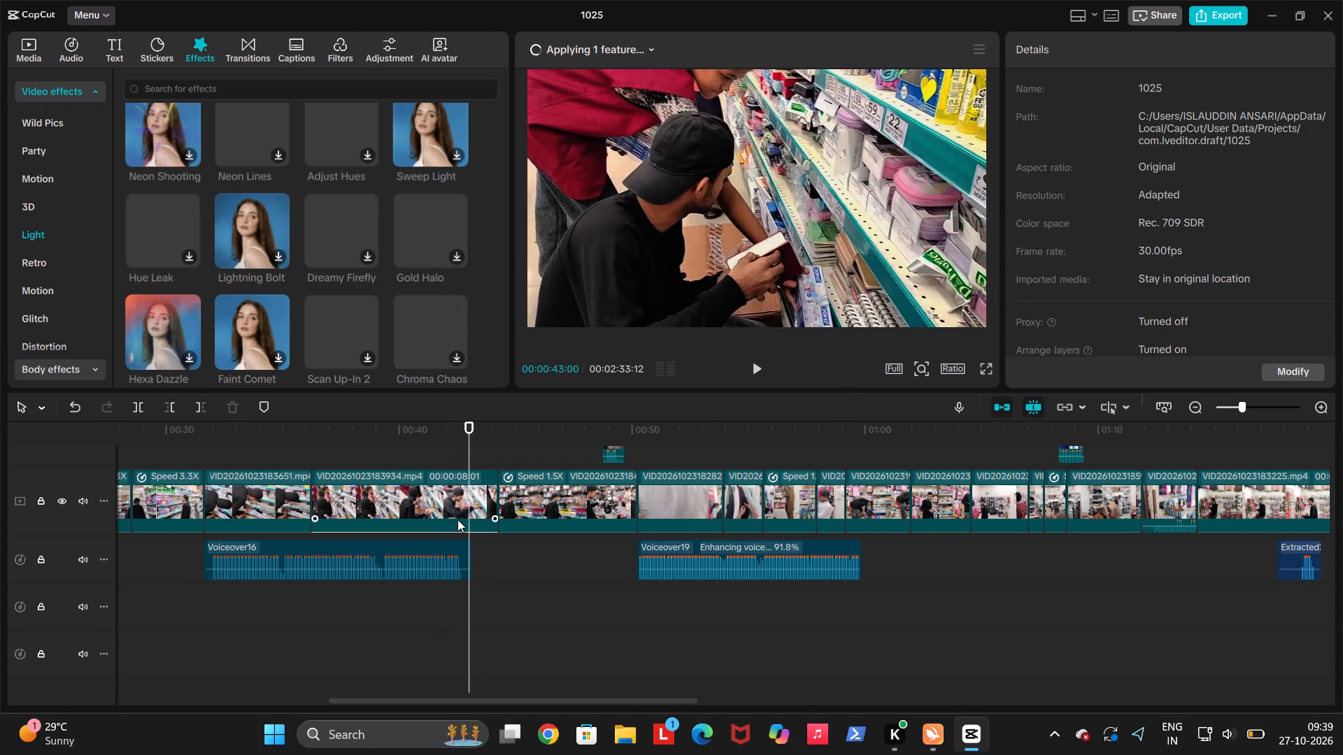
pyautogui.click(314, 454)
pyautogui.press('space')
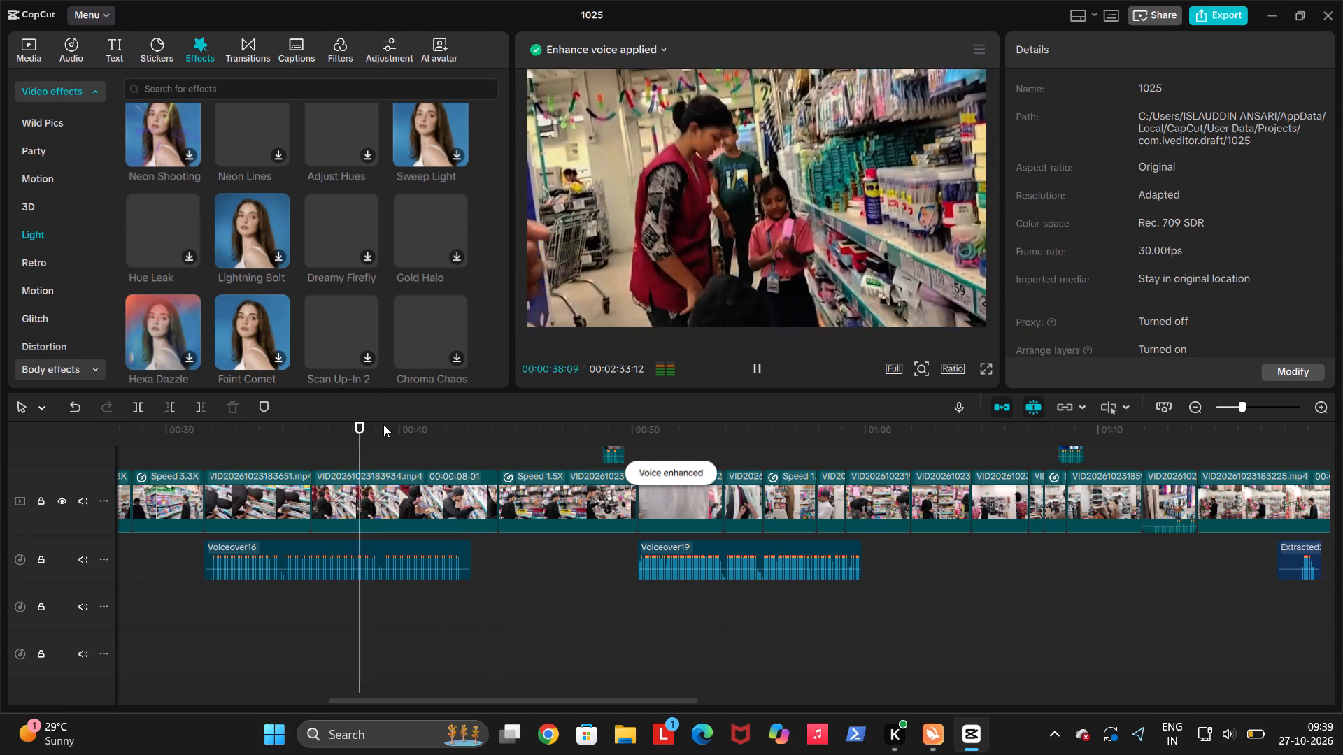
pyautogui.press('space')
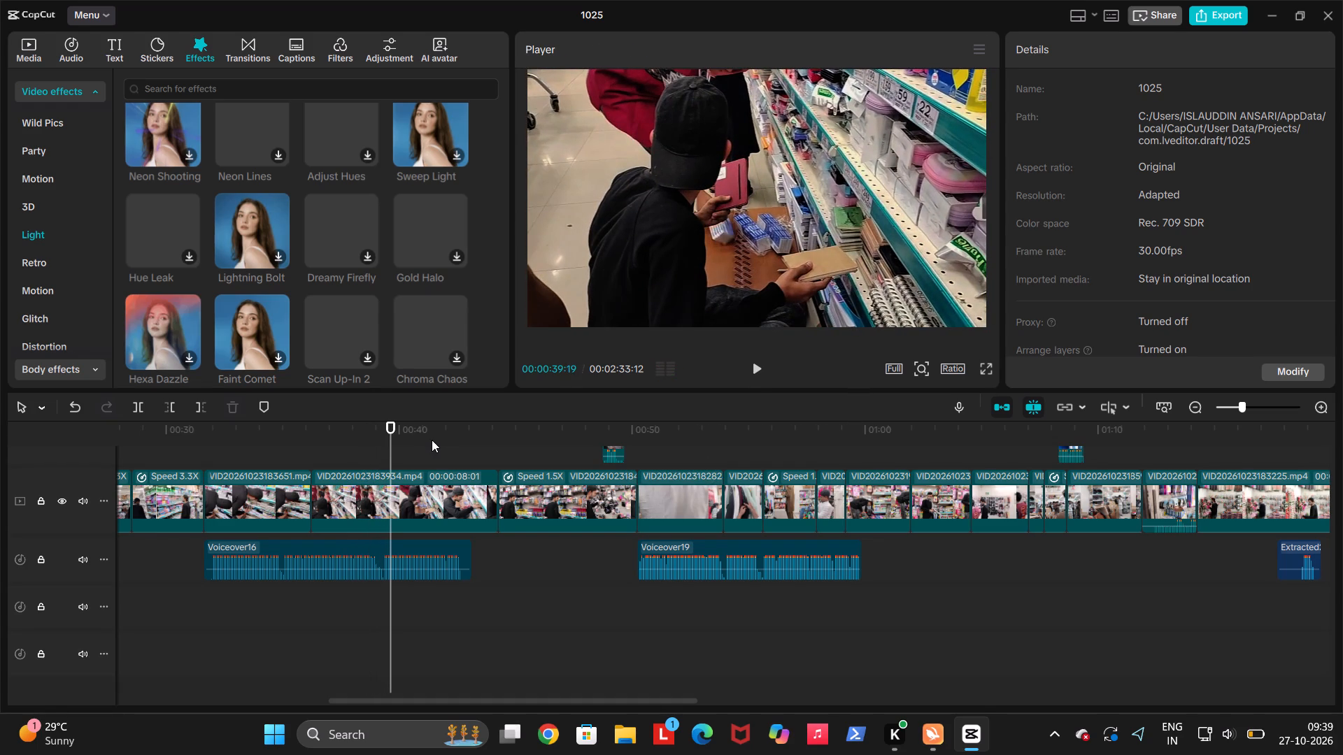
pyautogui.click(367, 454)
pyautogui.press('space')
pyautogui.press('space')
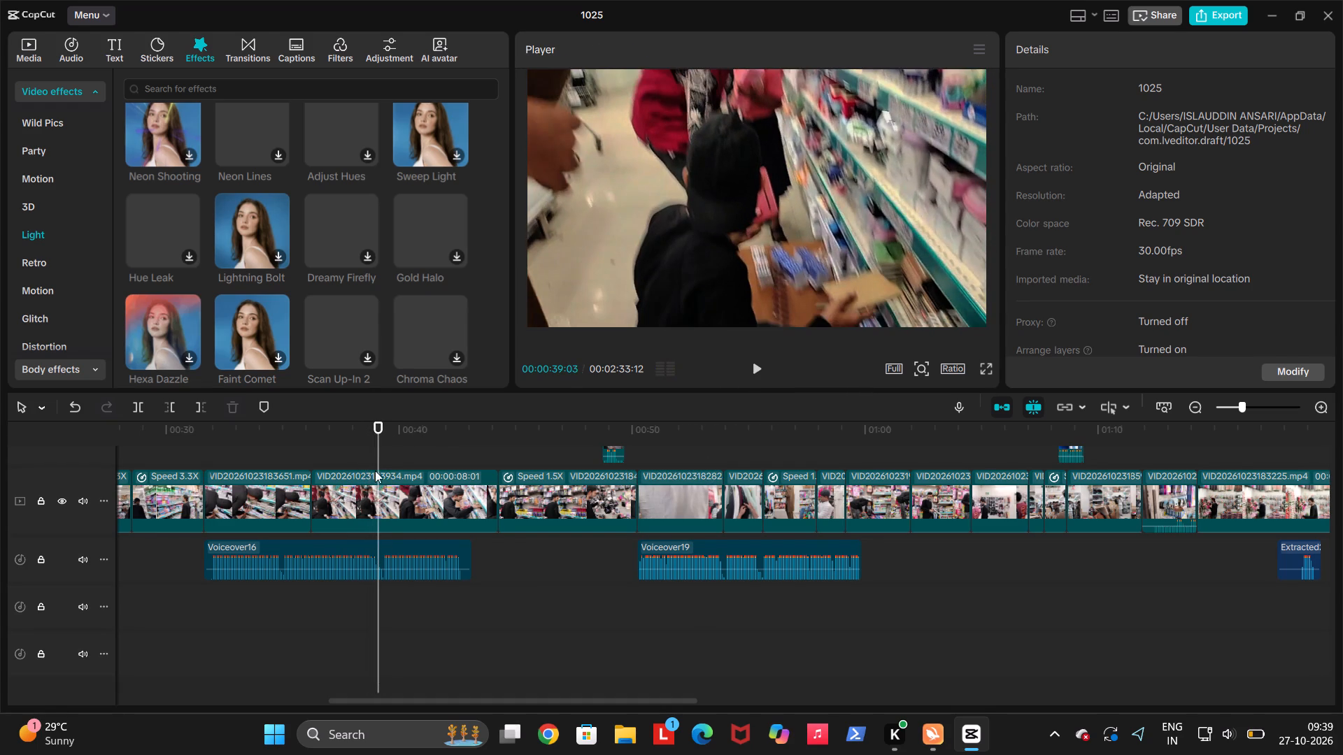
pyautogui.click(376, 477)
pyautogui.hotkey('ctrl', 'b')
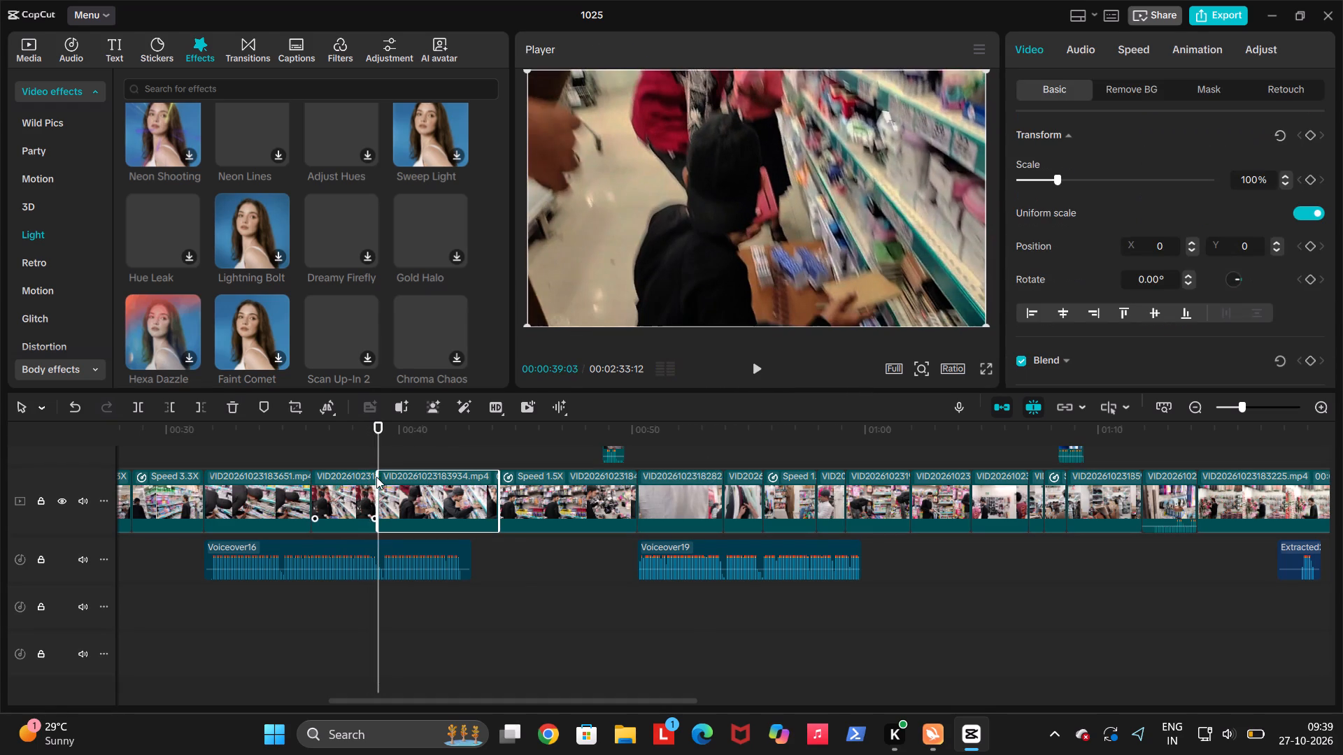
pyautogui.press('space')
pyautogui.press('space')
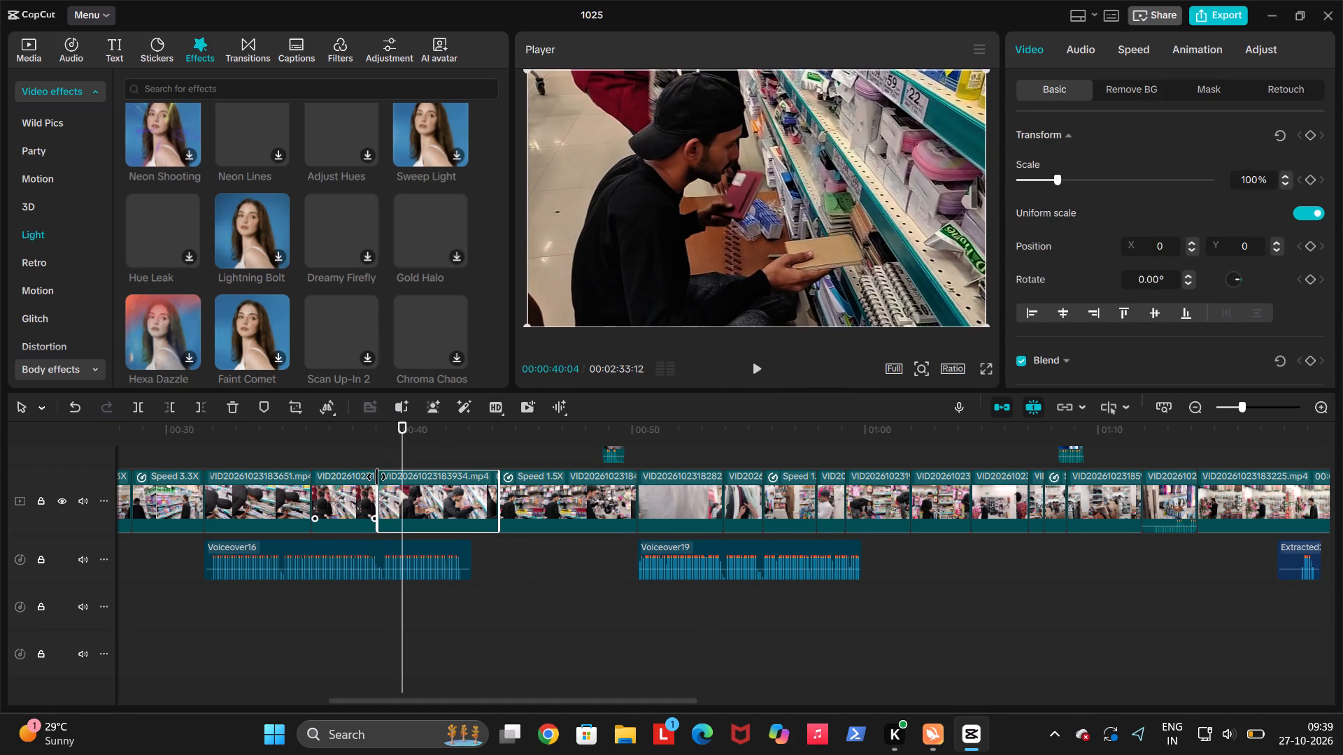
pyautogui.press('q')
pyautogui.click(347, 462)
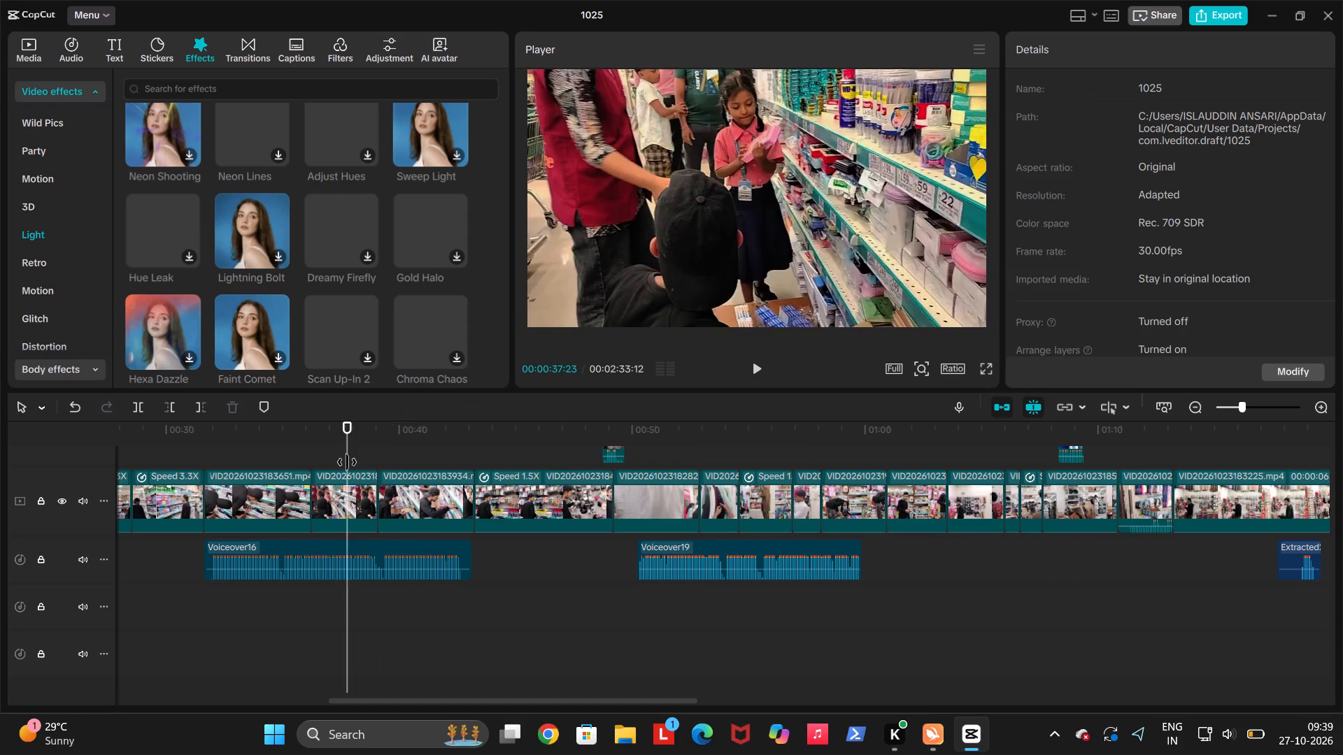
pyautogui.press('space')
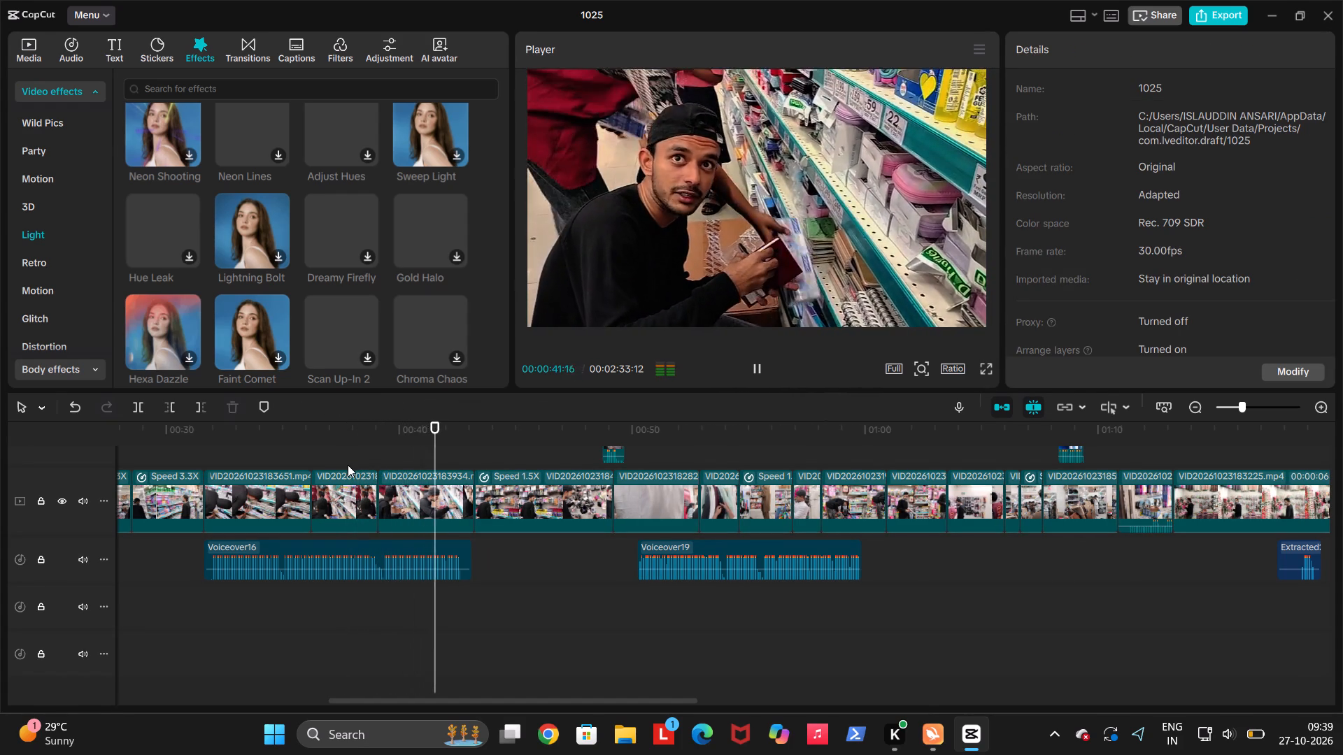
pyautogui.press('space')
# Trim the end of Voiceover16 back to 00:00:42:21 and play on briefly past the cut.
pyautogui.click(434, 560)
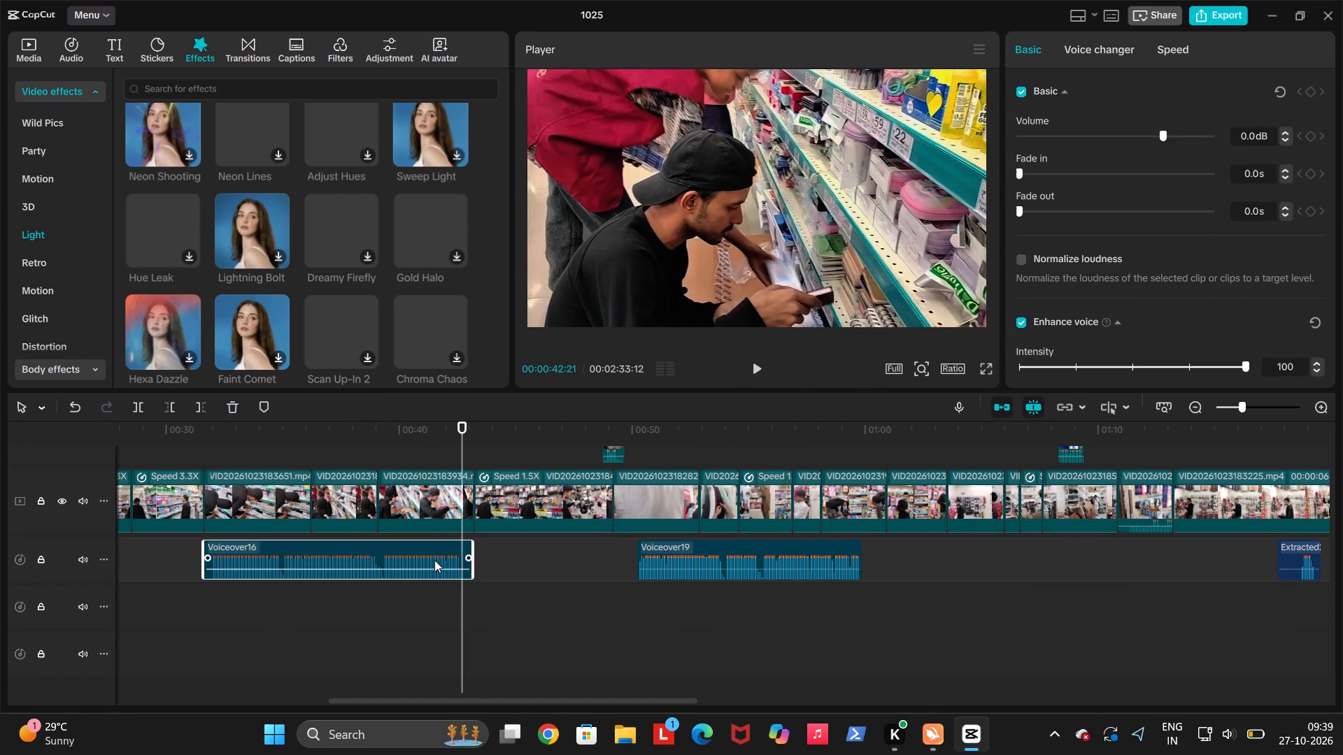
pyautogui.press('w')
pyautogui.press('space')
pyautogui.press('space')
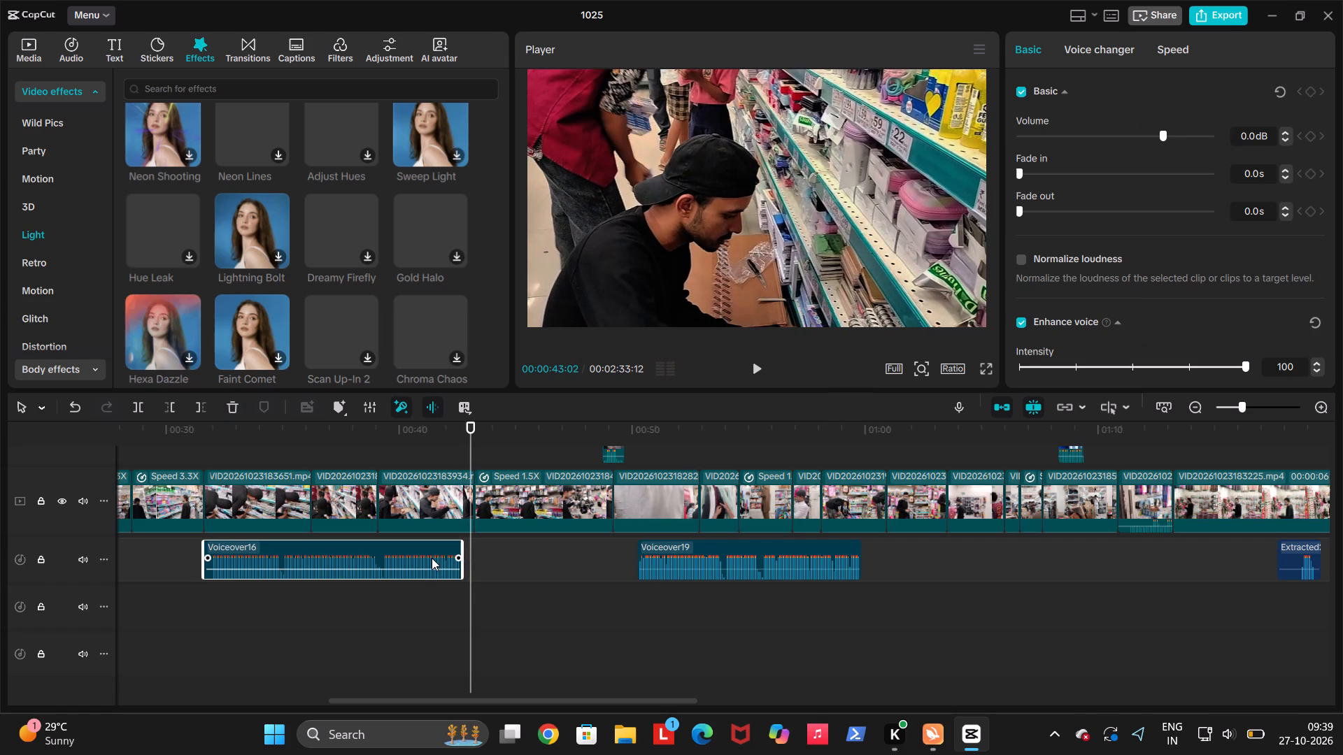
pyautogui.click(465, 457)
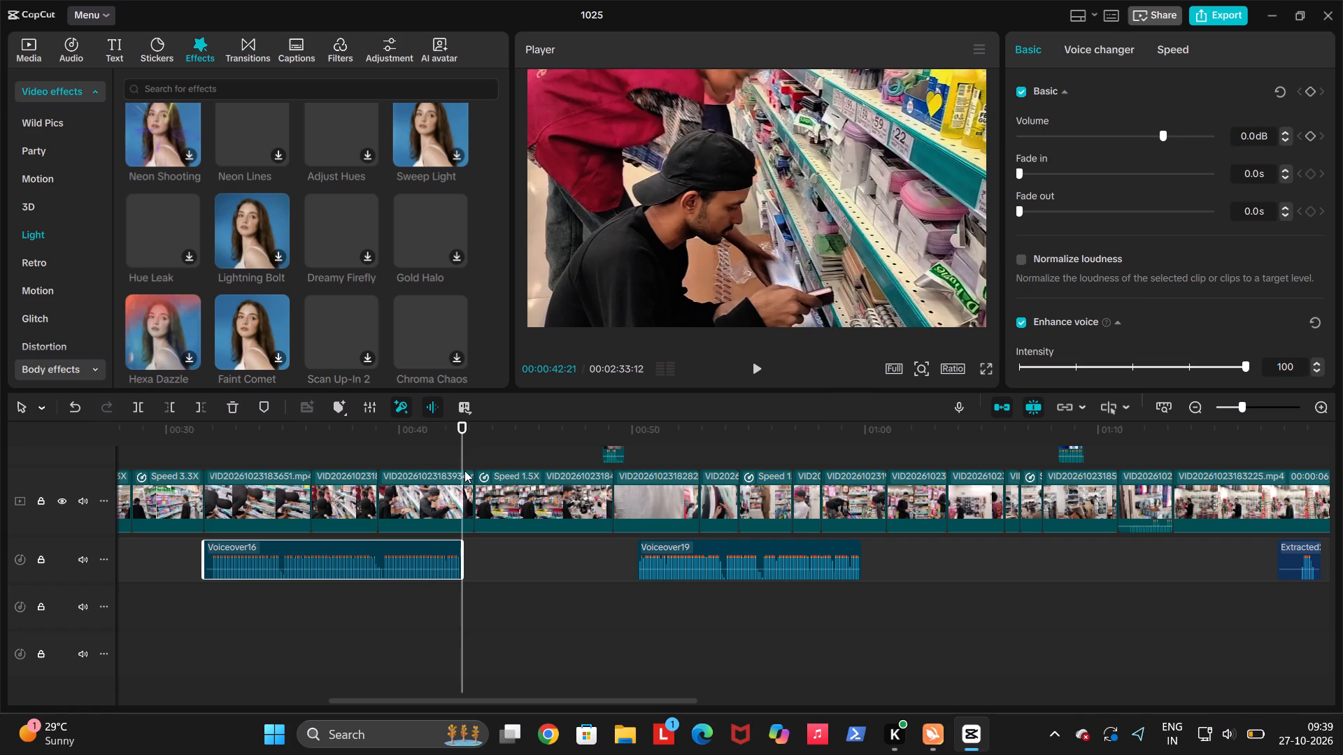
pyautogui.click(444, 466)
pyautogui.press('space')
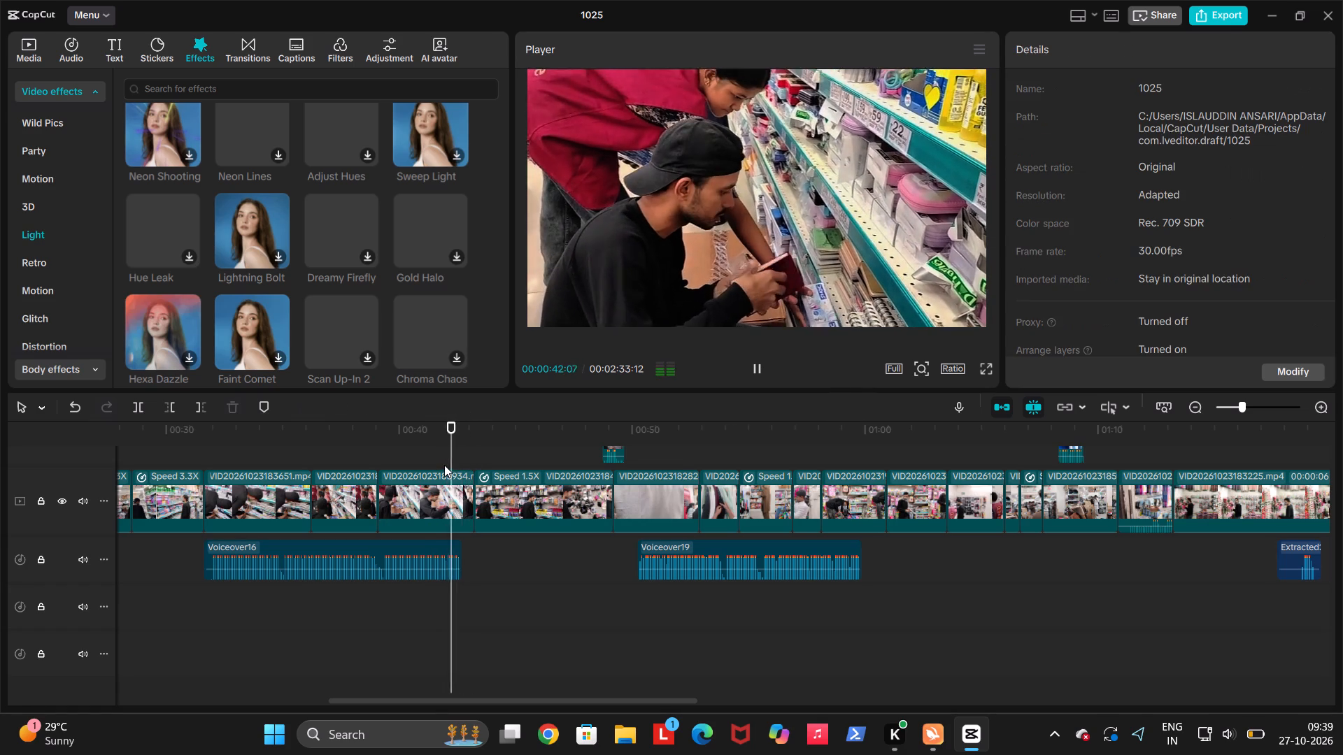
pyautogui.press('space')
pyautogui.click(456, 480)
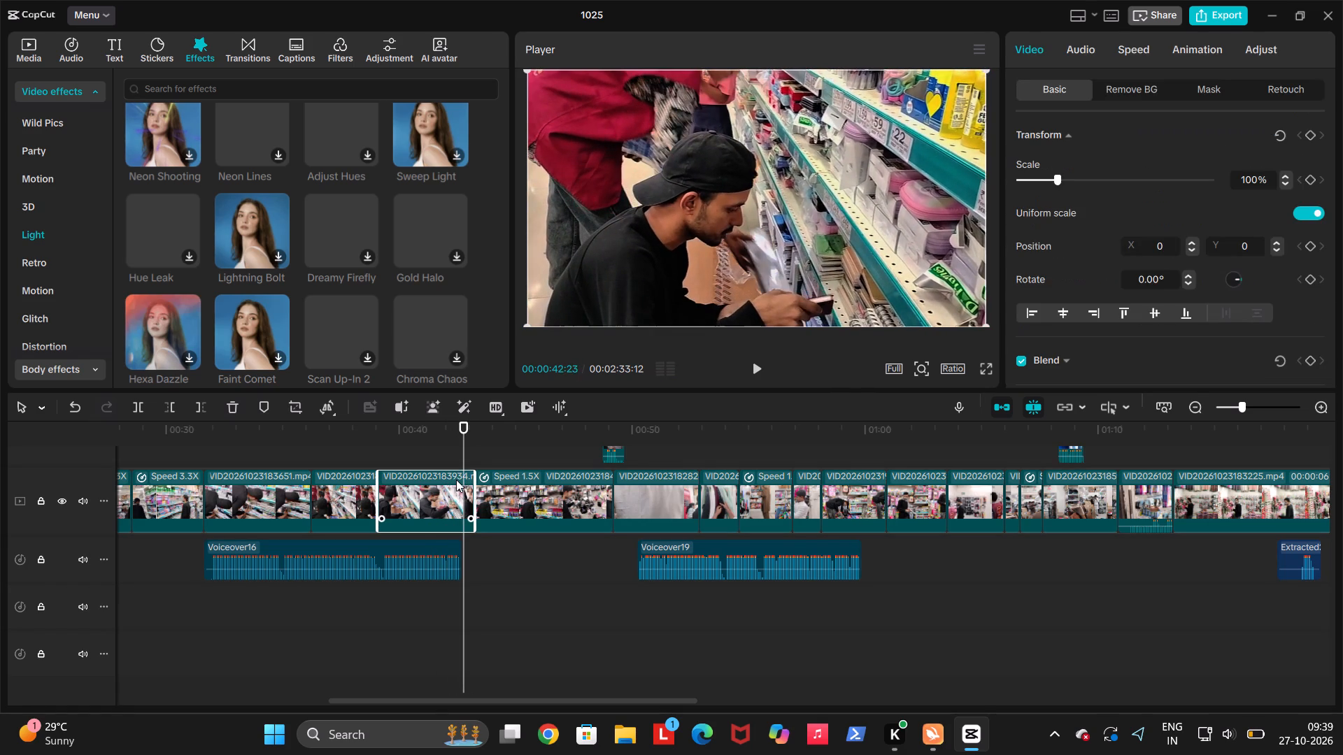
pyautogui.press('w')
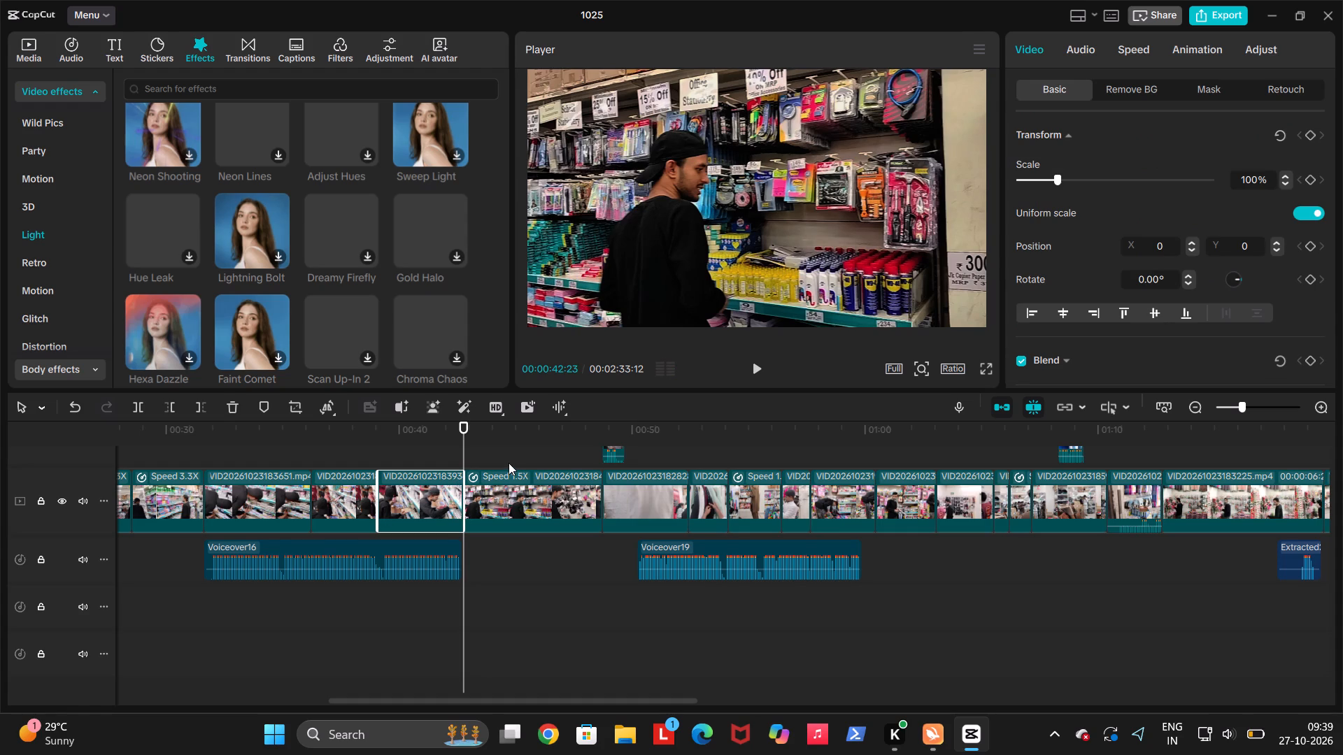
# Trim the end of the Porcelain filter to the end of the last video clip at 00:02:12:28.
pyautogui.click(509, 461)
pyautogui.tripleClick(1179, 584)
pyautogui.tripleClick(1304, 584)
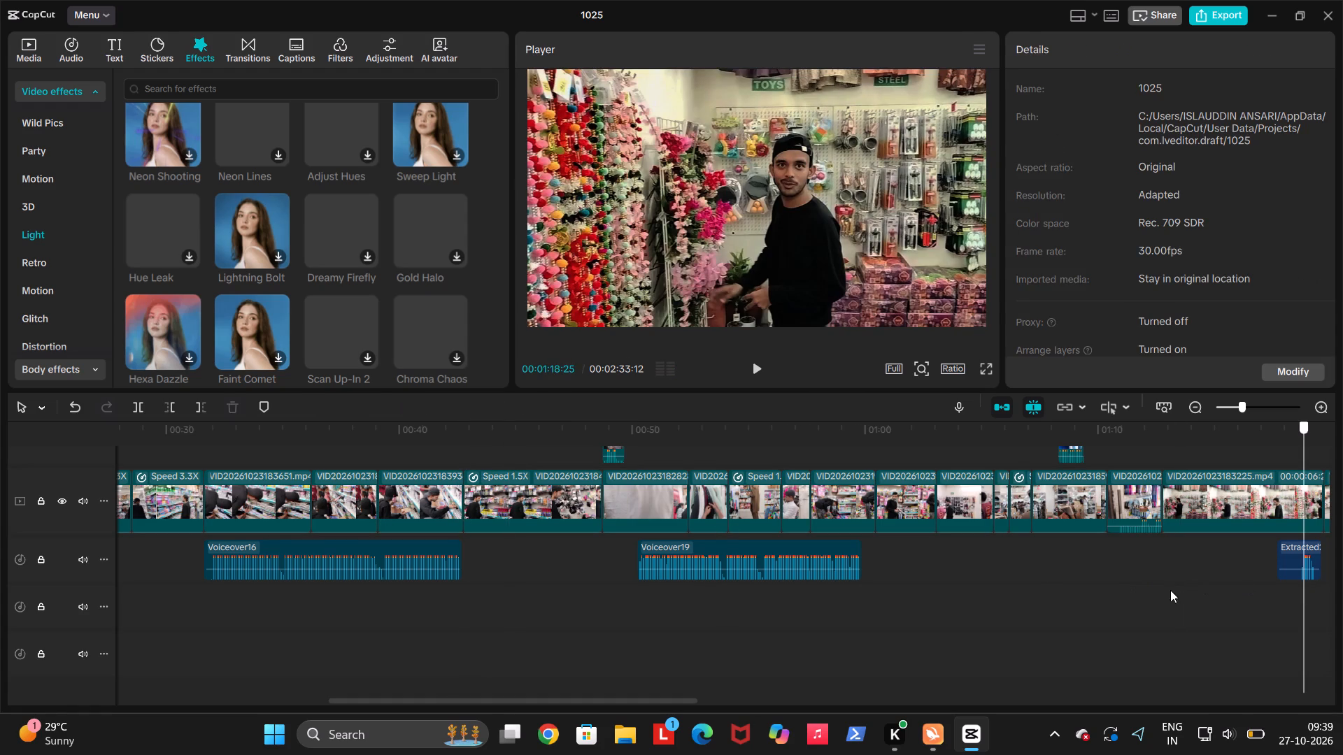
pyautogui.hscroll(-1, 1093, 608)
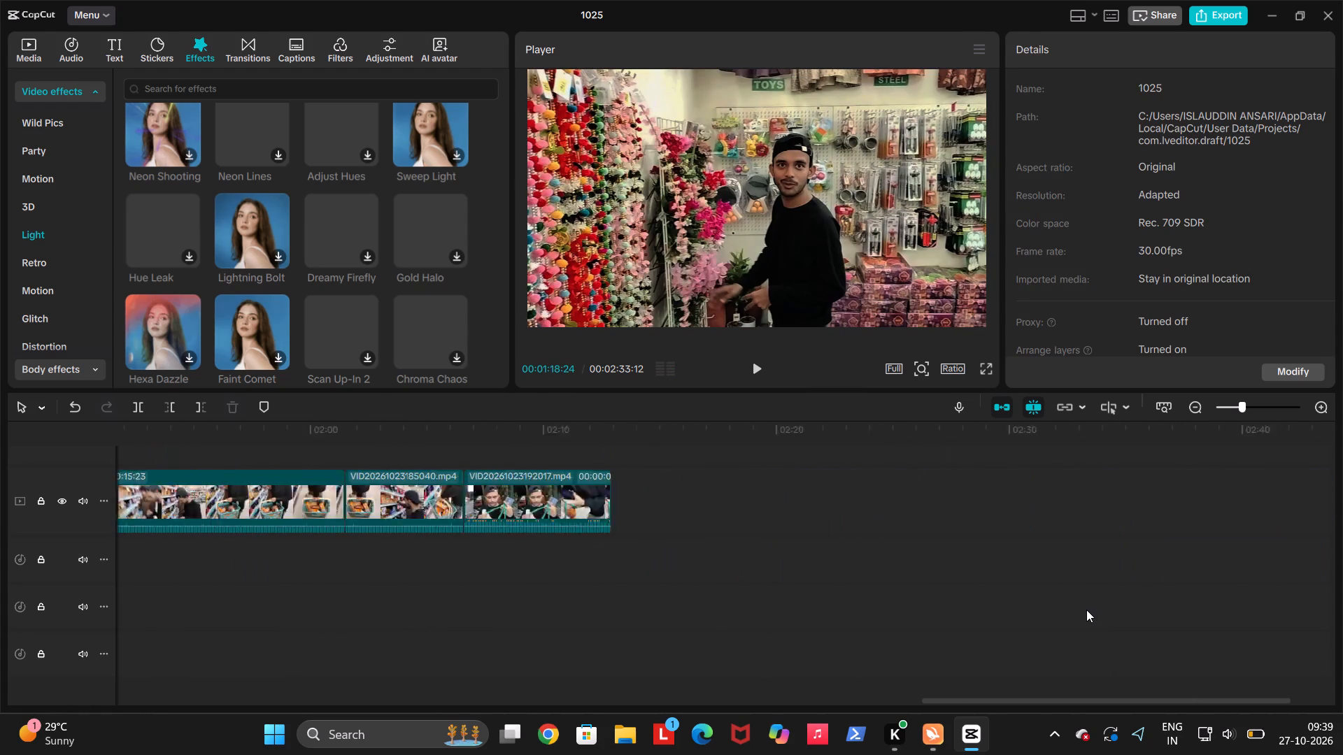
pyautogui.hscroll(-2, 1086, 610)
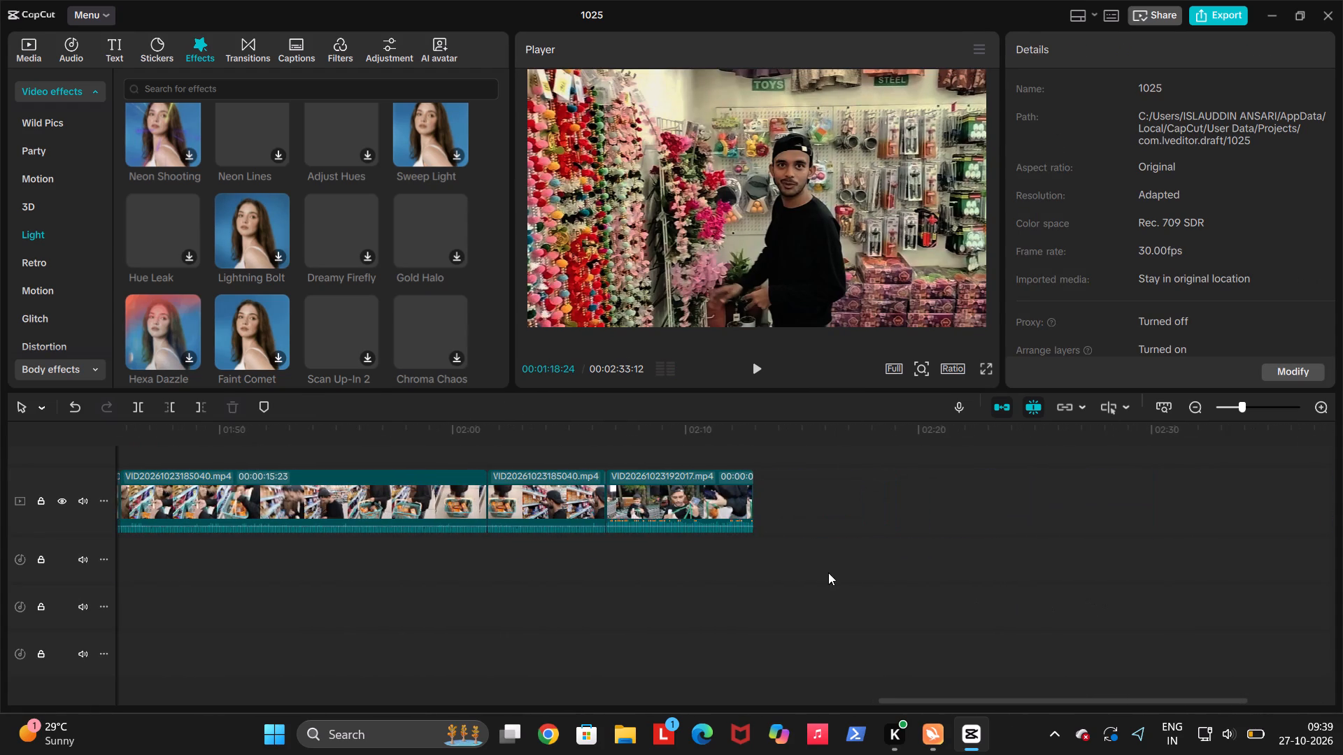
pyautogui.hscroll(-1, 828, 573)
pyautogui.click(787, 535)
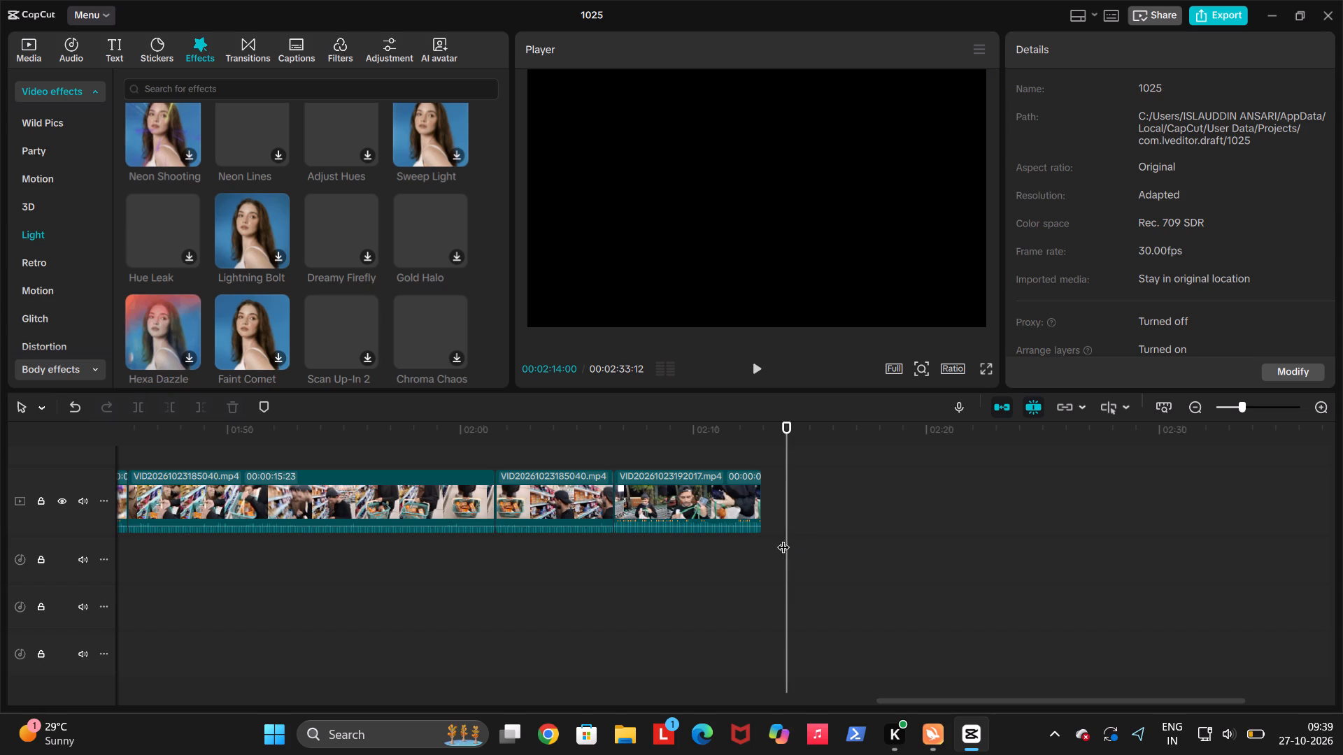
pyautogui.click(768, 540)
pyautogui.hscroll(-2, 826, 550)
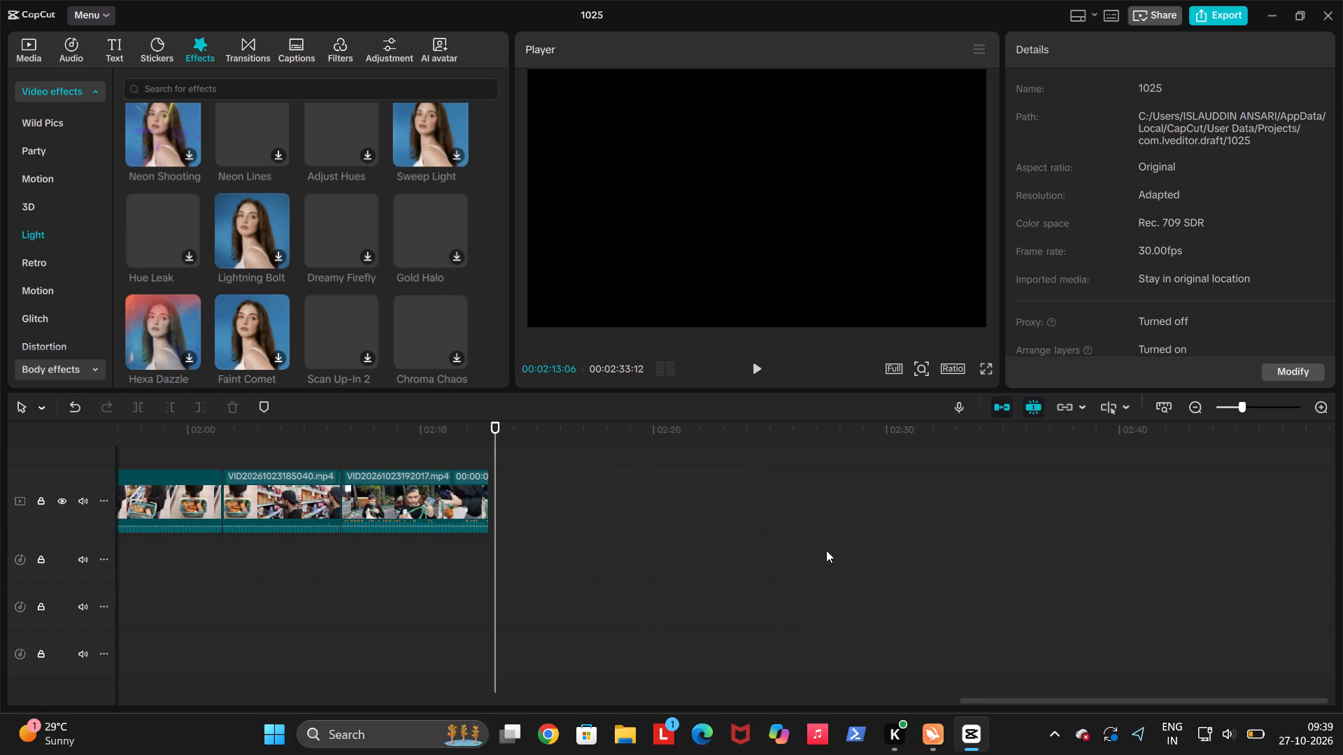
pyautogui.hscroll(-2, 826, 550)
pyautogui.hscroll(1, 1019, 680)
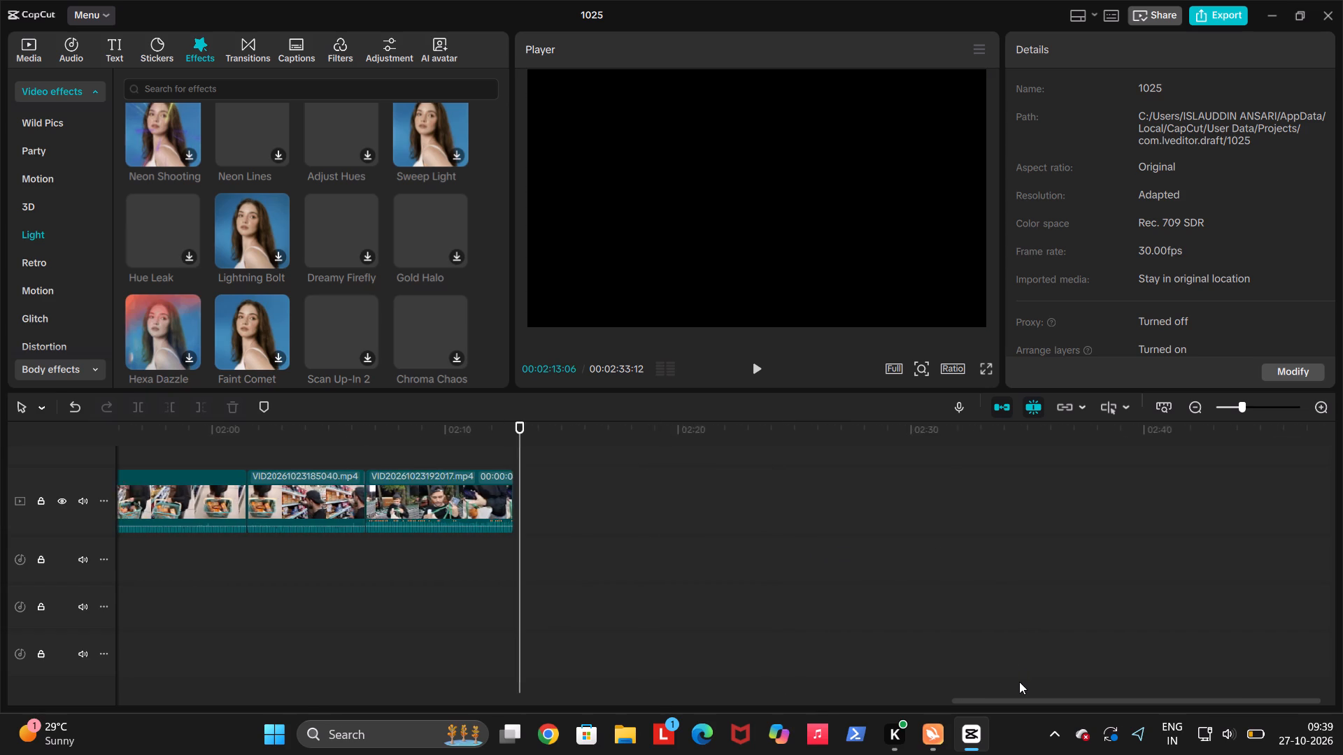
pyautogui.hscroll(1, 1019, 682)
pyautogui.scroll(2, 944, 628)
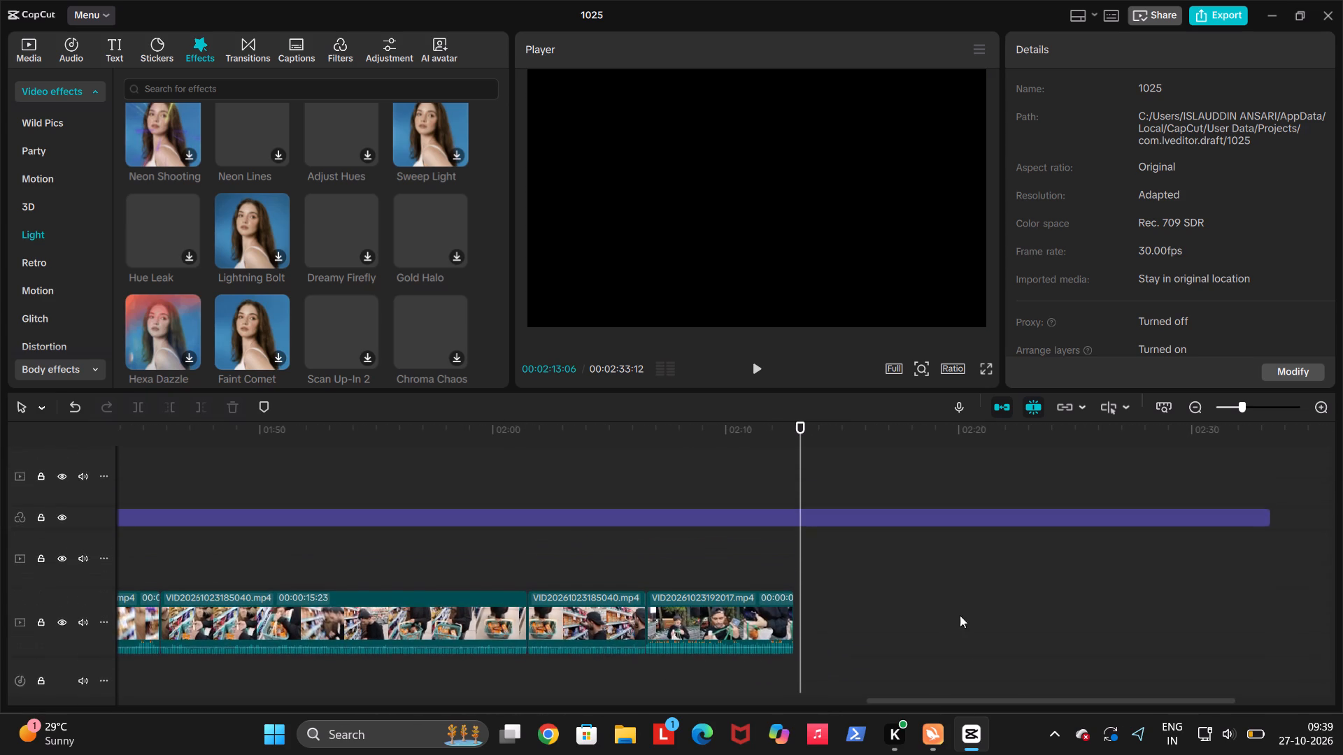
pyautogui.scroll(1, 960, 615)
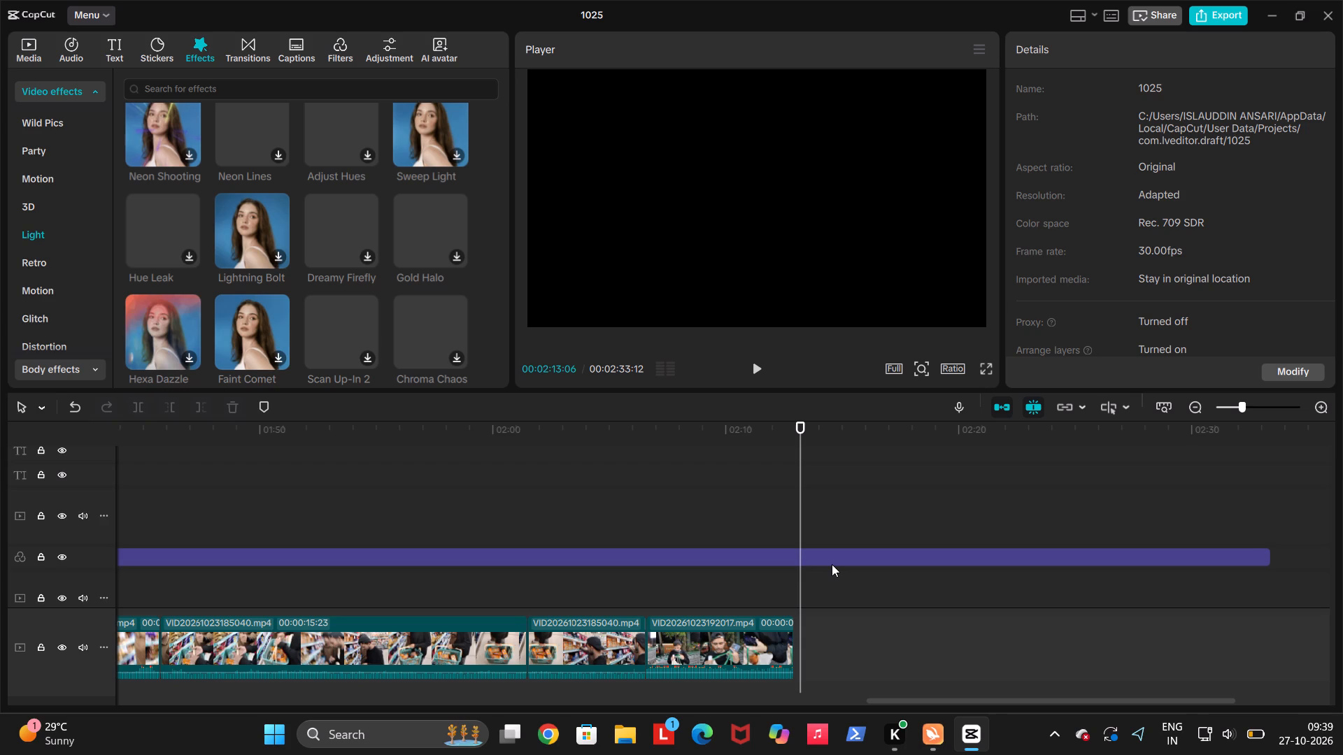
pyautogui.press('Up')
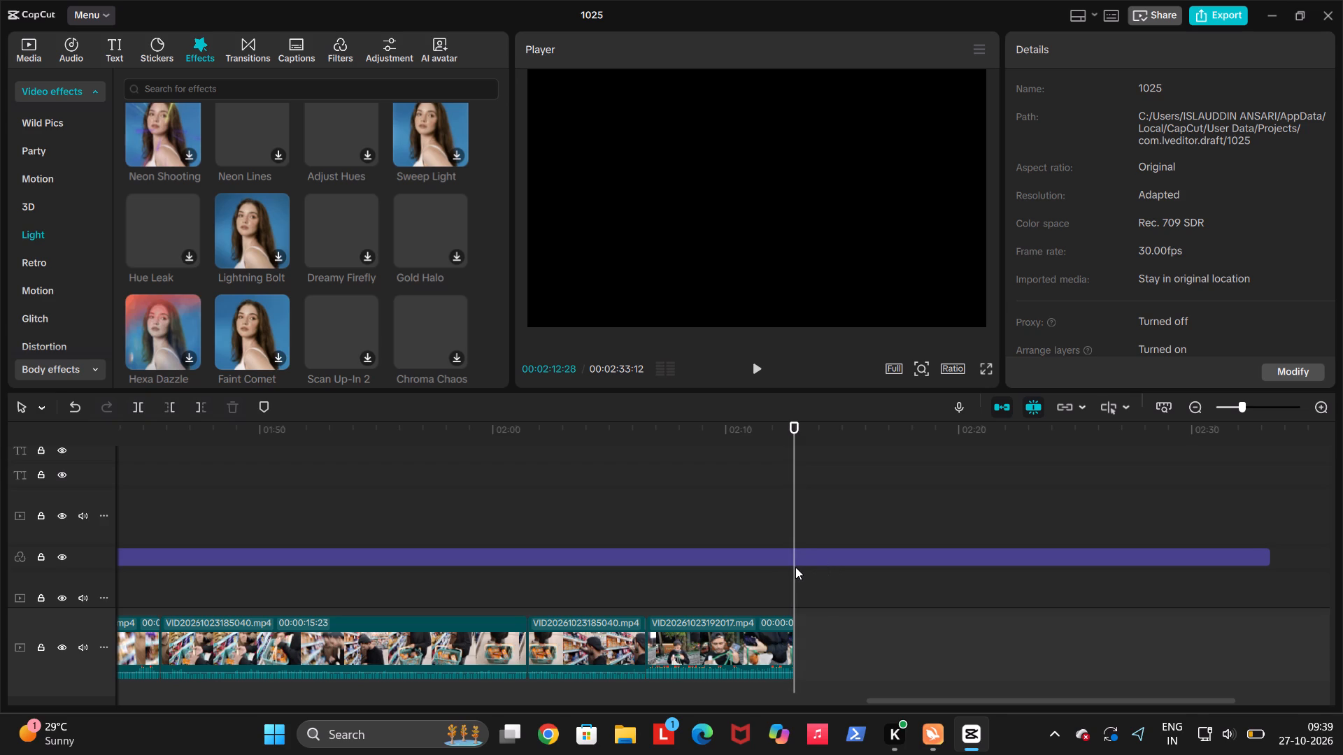
pyautogui.click(795, 562)
pyautogui.press('w')
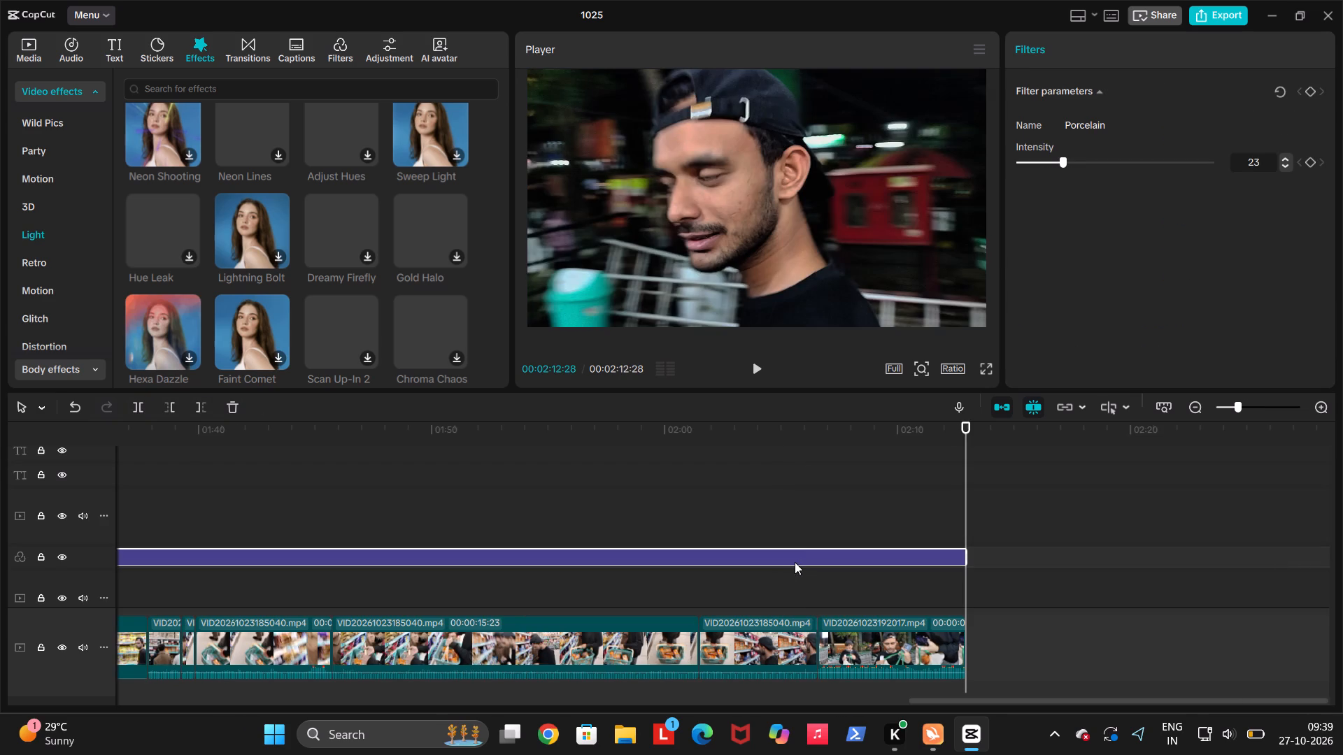
# Look over the voiceover and clip layout back to the project's start, then set the playhead at 00:00:31:12, just before Voiceover16.
pyautogui.hscroll(3, 825, 584)
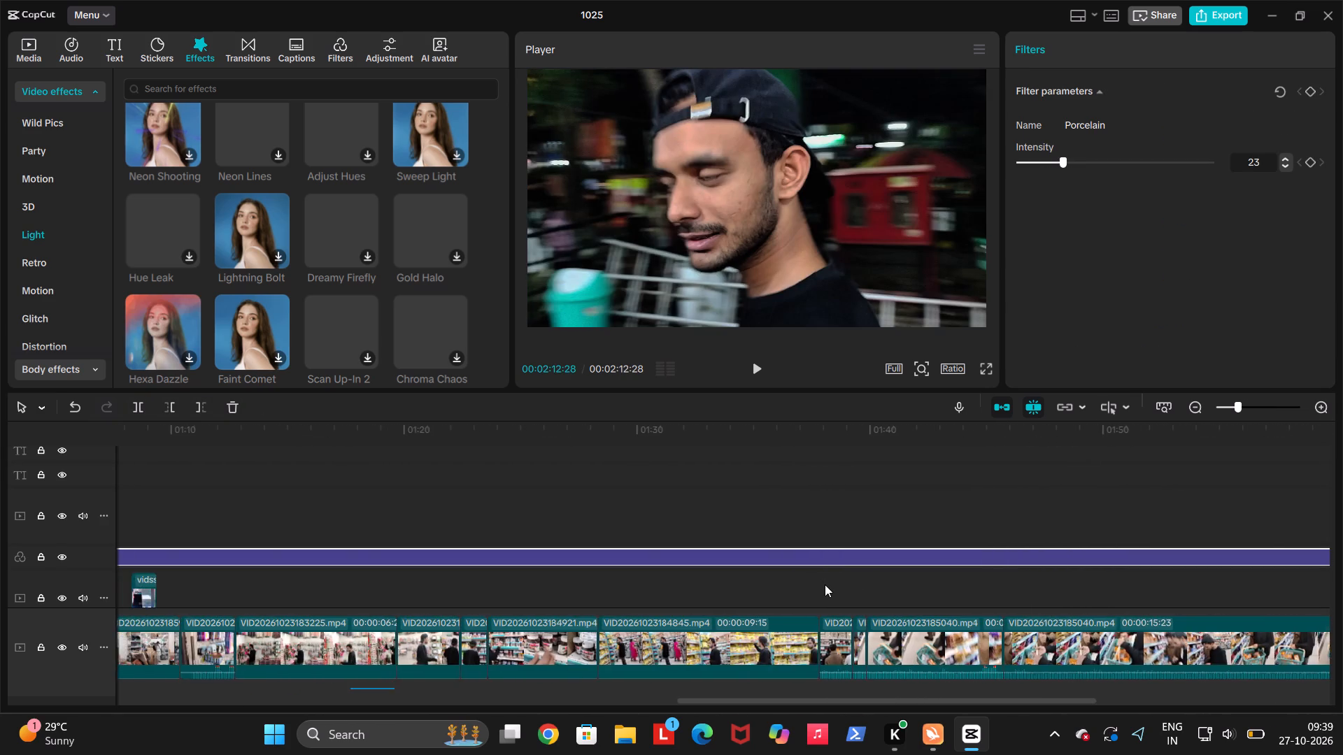
pyautogui.hscroll(1, 825, 584)
pyautogui.scroll(-2, 825, 584)
pyautogui.hscroll(1, 733, 590)
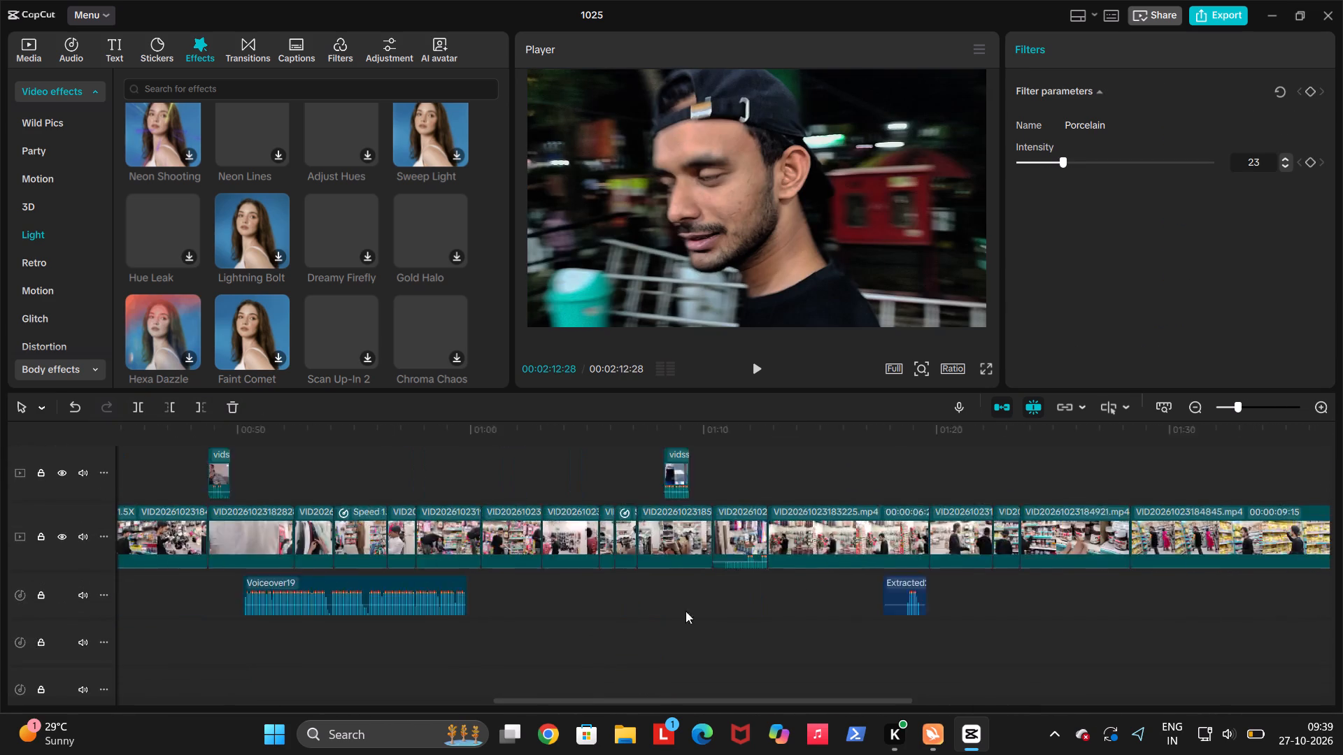
pyautogui.hscroll(3, 685, 611)
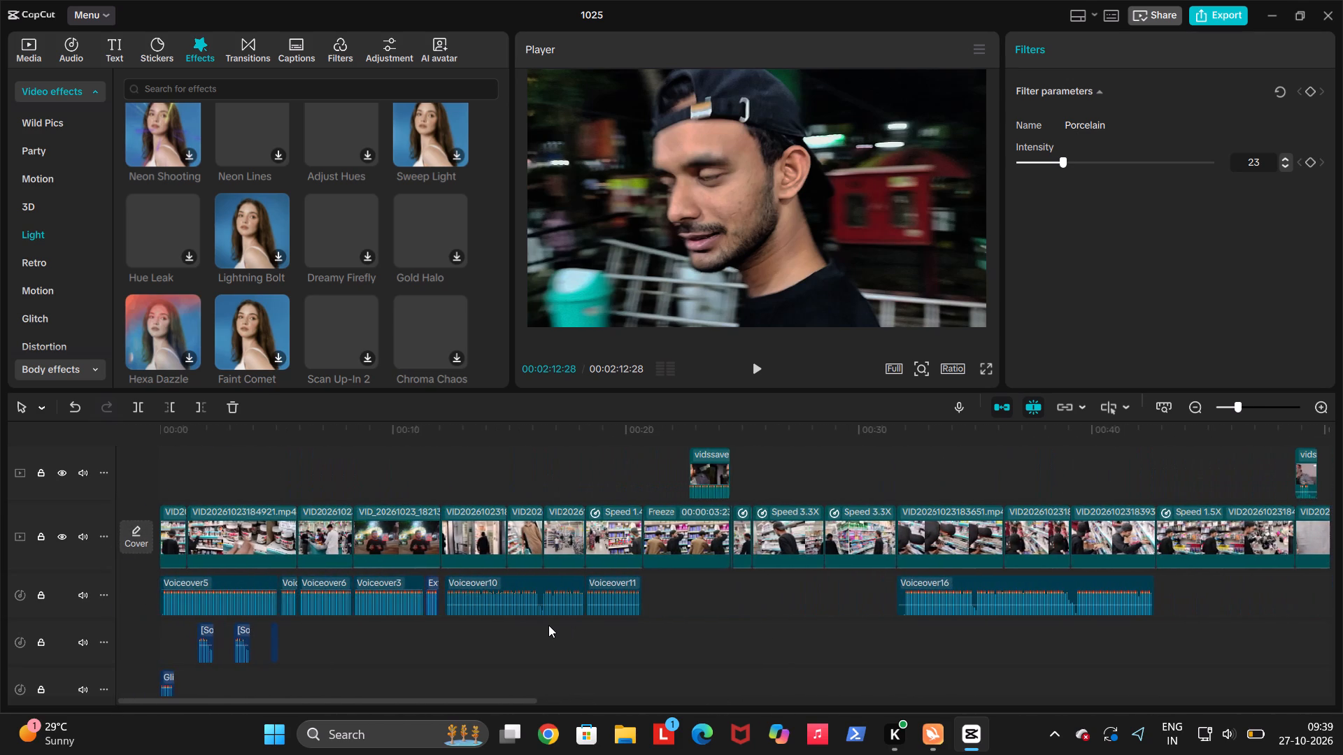
pyautogui.hscroll(1, 548, 625)
pyautogui.click(548, 625)
pyautogui.hscroll(-1, 710, 643)
pyautogui.click(760, 645)
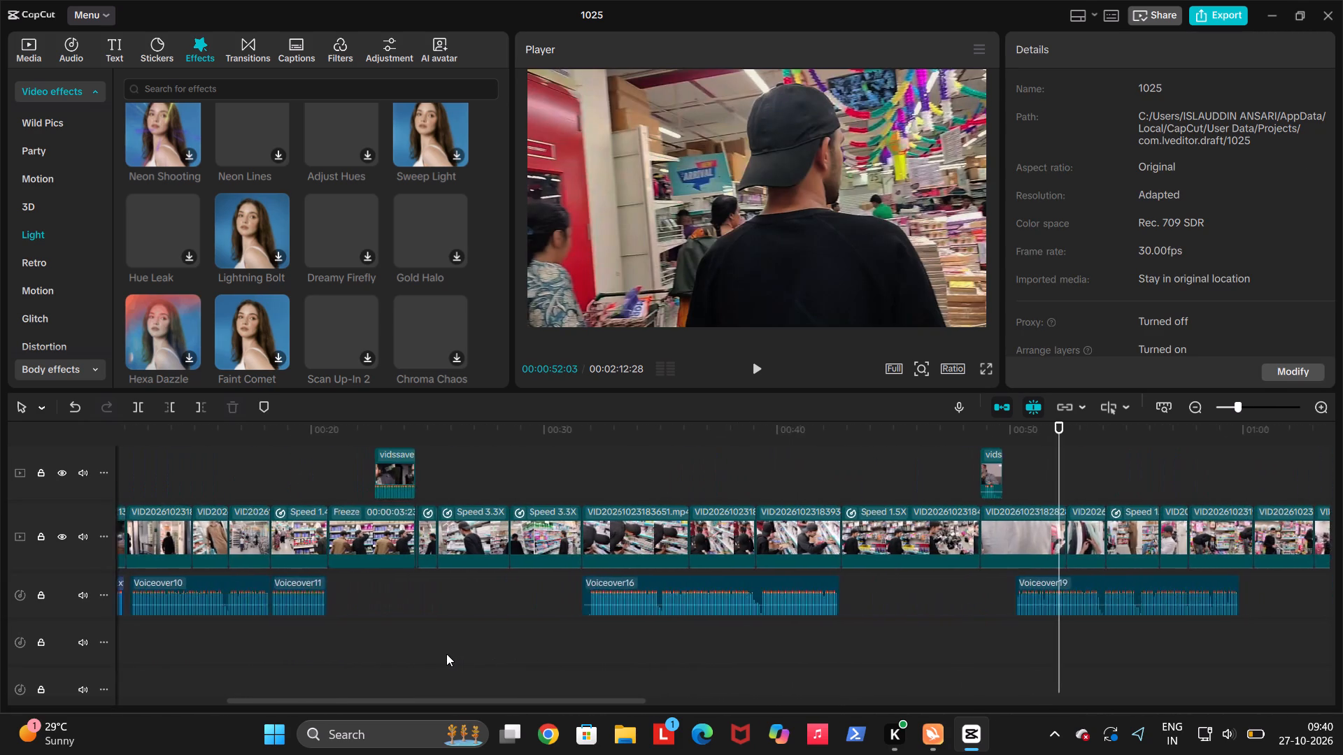
pyautogui.click(446, 654)
pyautogui.hscroll(-1, 446, 654)
pyautogui.click(523, 656)
pyautogui.click(468, 657)
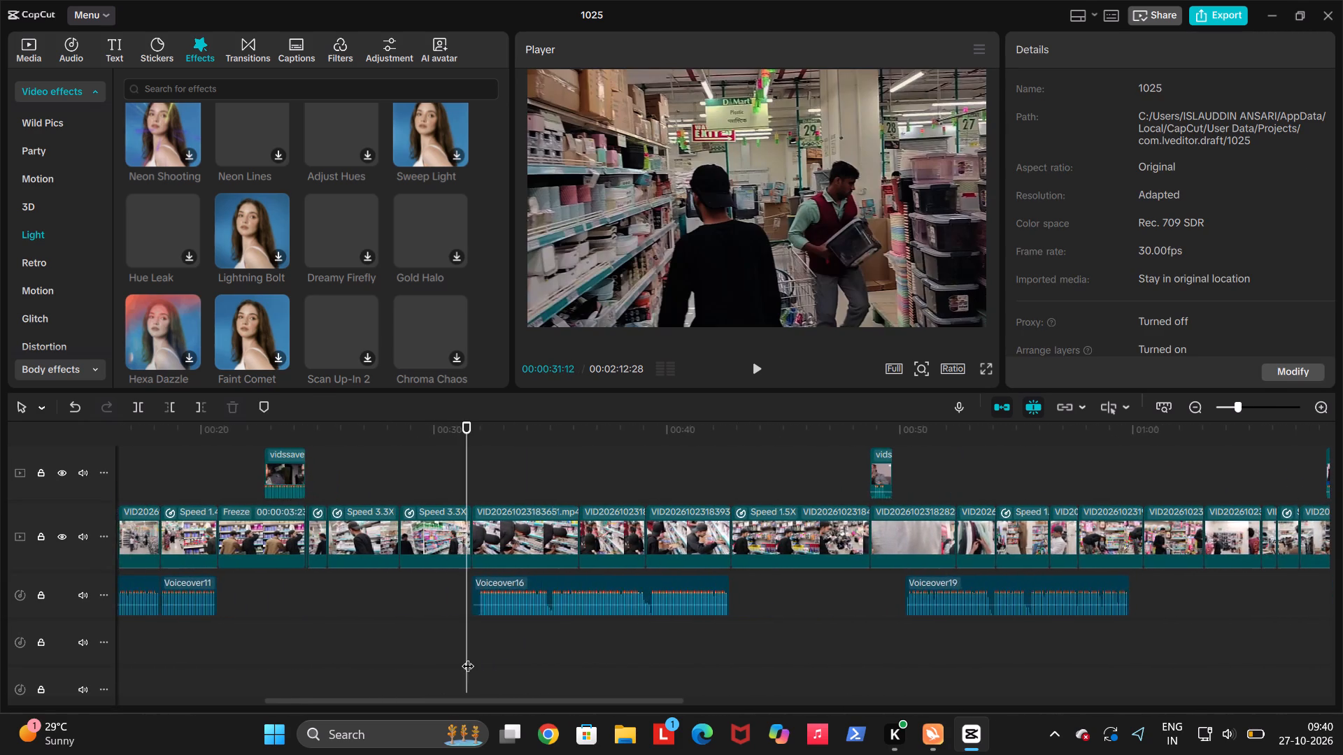
pyautogui.hscroll(-1, 468, 657)
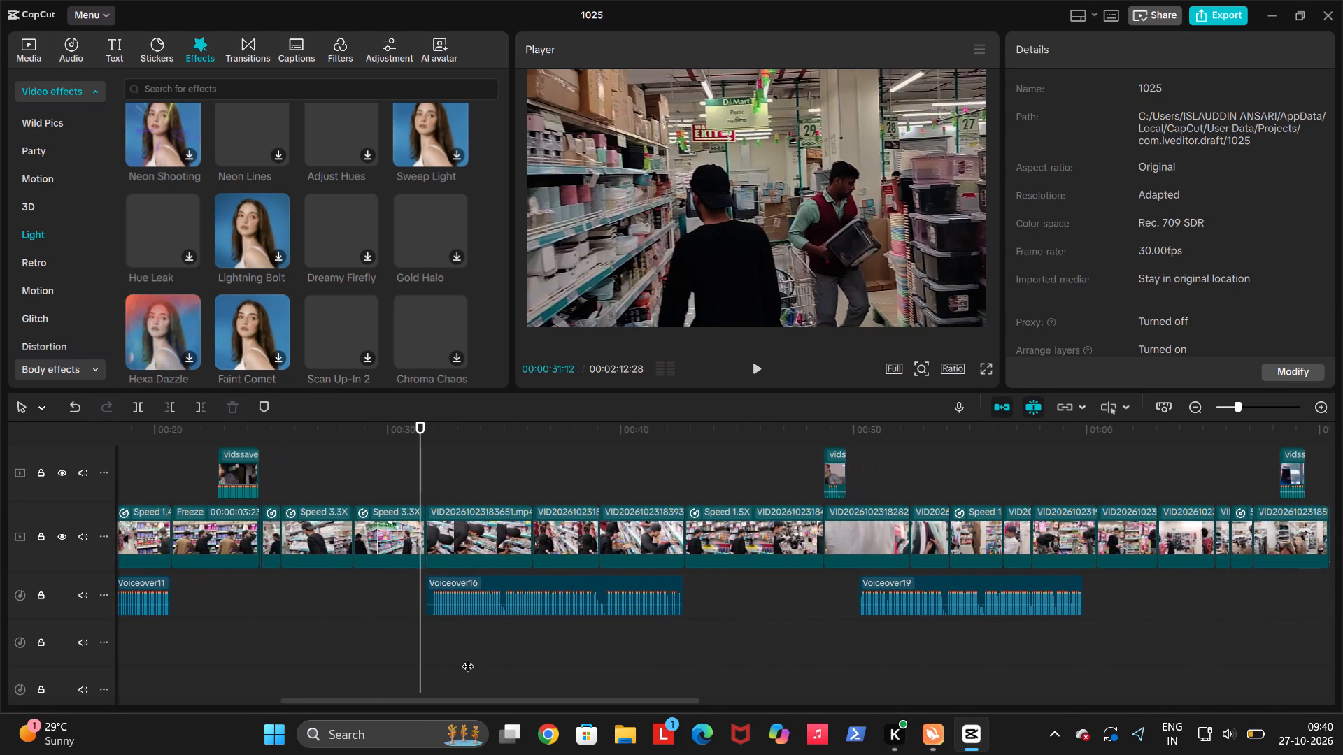
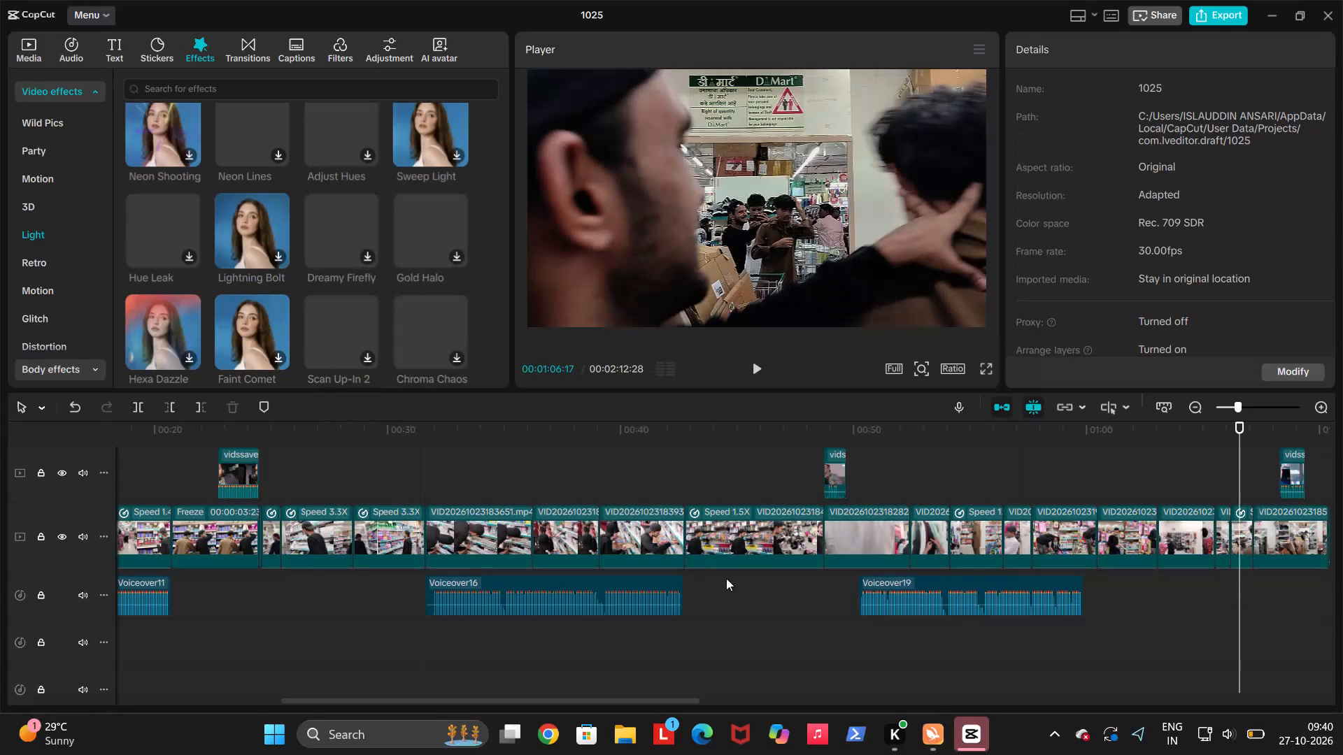
# Look over the timeline between Voiceover16 and Voiceover19, including the small overlay clip just before Voiceover19.
pyautogui.click(446, 640)
pyautogui.hscroll(-1, 441, 640)
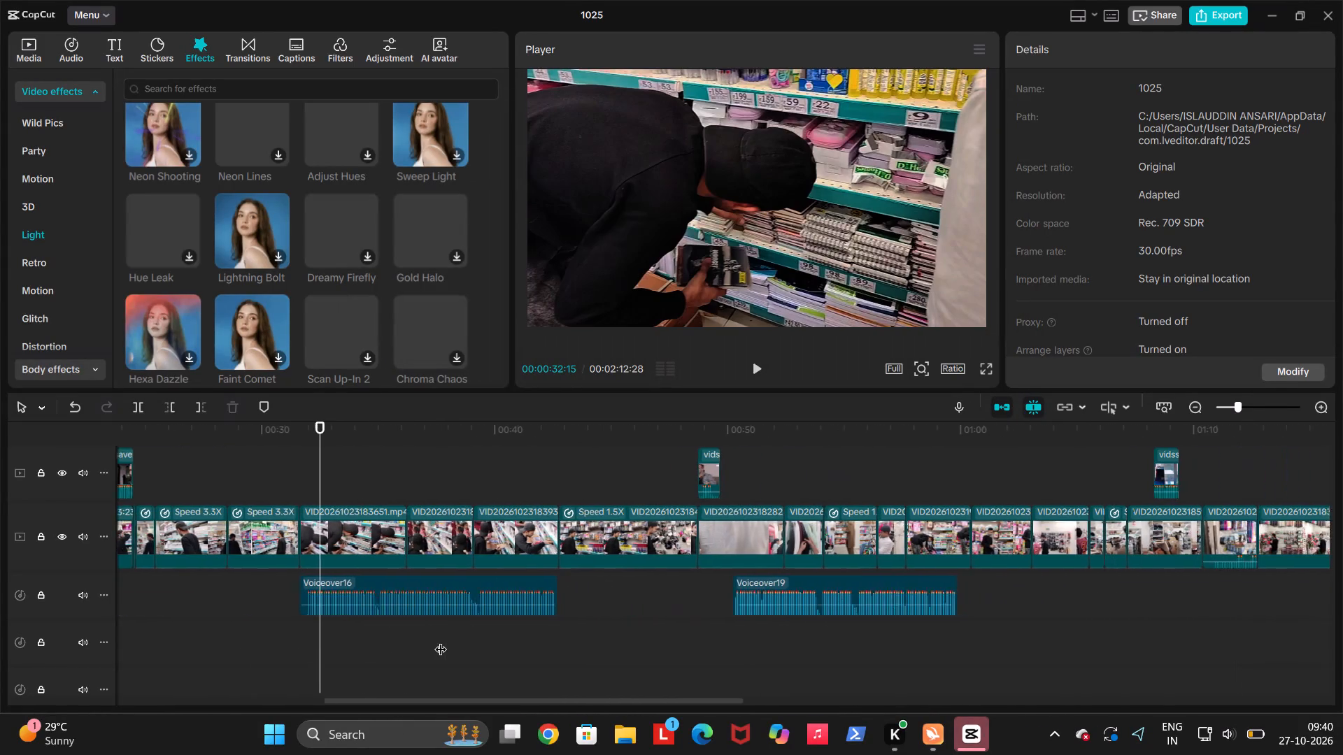
pyautogui.hscroll(-1, 441, 640)
pyautogui.moveTo(446, 637); pyautogui.dragTo(453, 640)
pyautogui.click(588, 633)
pyautogui.click(585, 631)
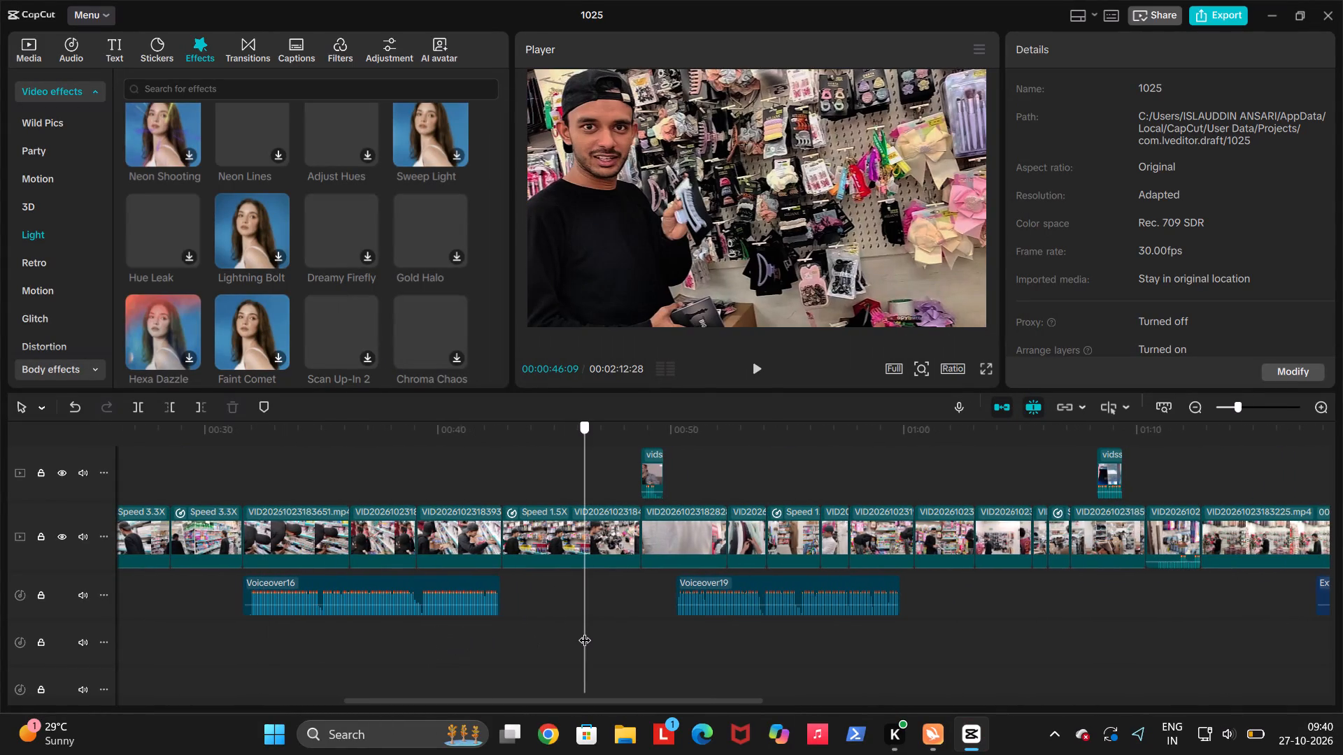
pyautogui.hscroll(-1, 585, 631)
pyautogui.click(485, 624)
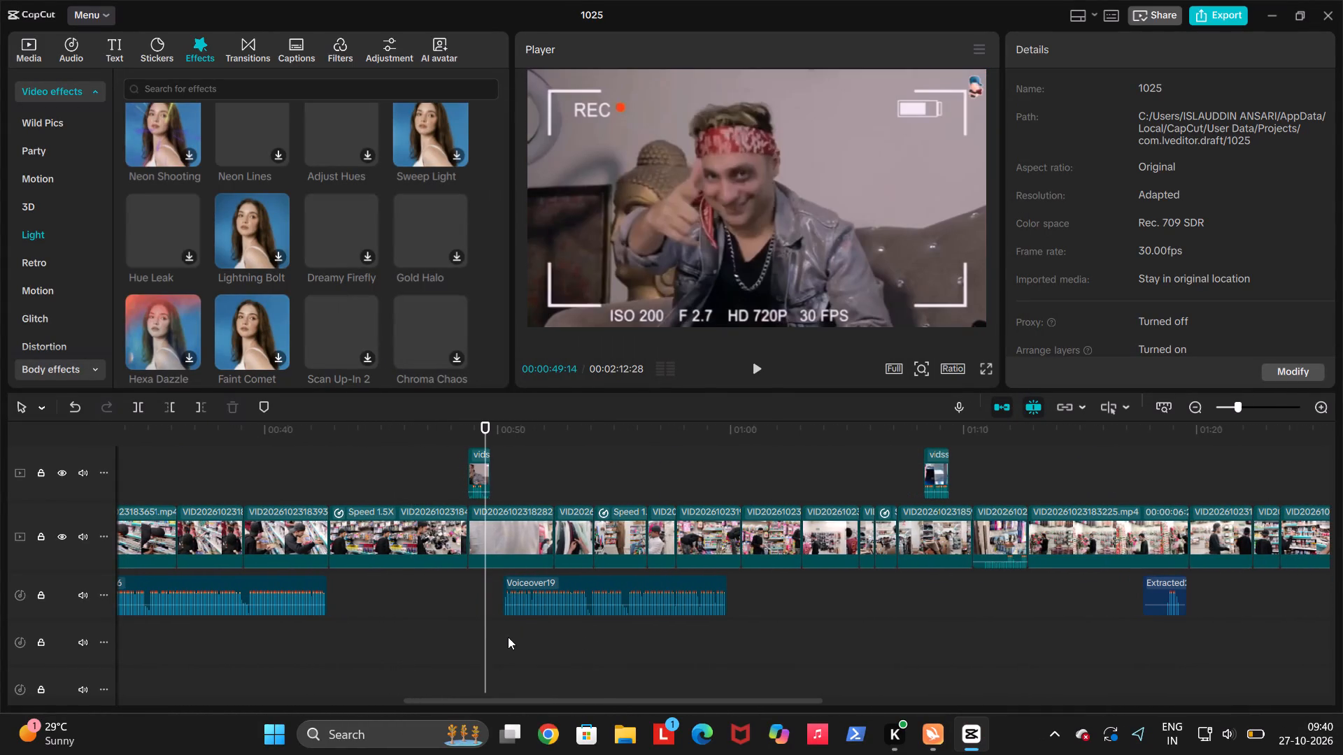
pyautogui.rightClick(508, 637)
pyautogui.click(508, 637)
pyautogui.doubleClick(550, 611)
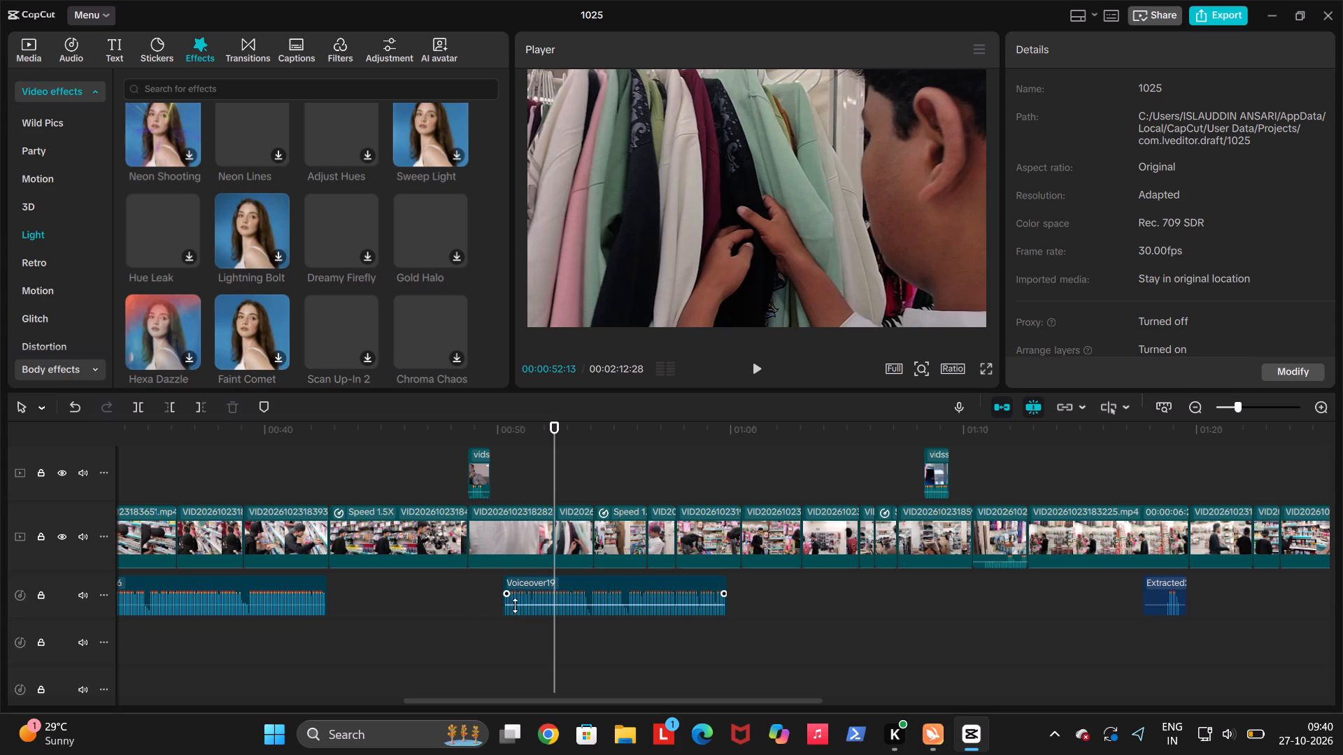
# Move the vidssave overlay clip just before Voiceover19 earlier so that it ends at 00:00:48:04.
pyautogui.click(423, 508)
pyautogui.click(436, 483)
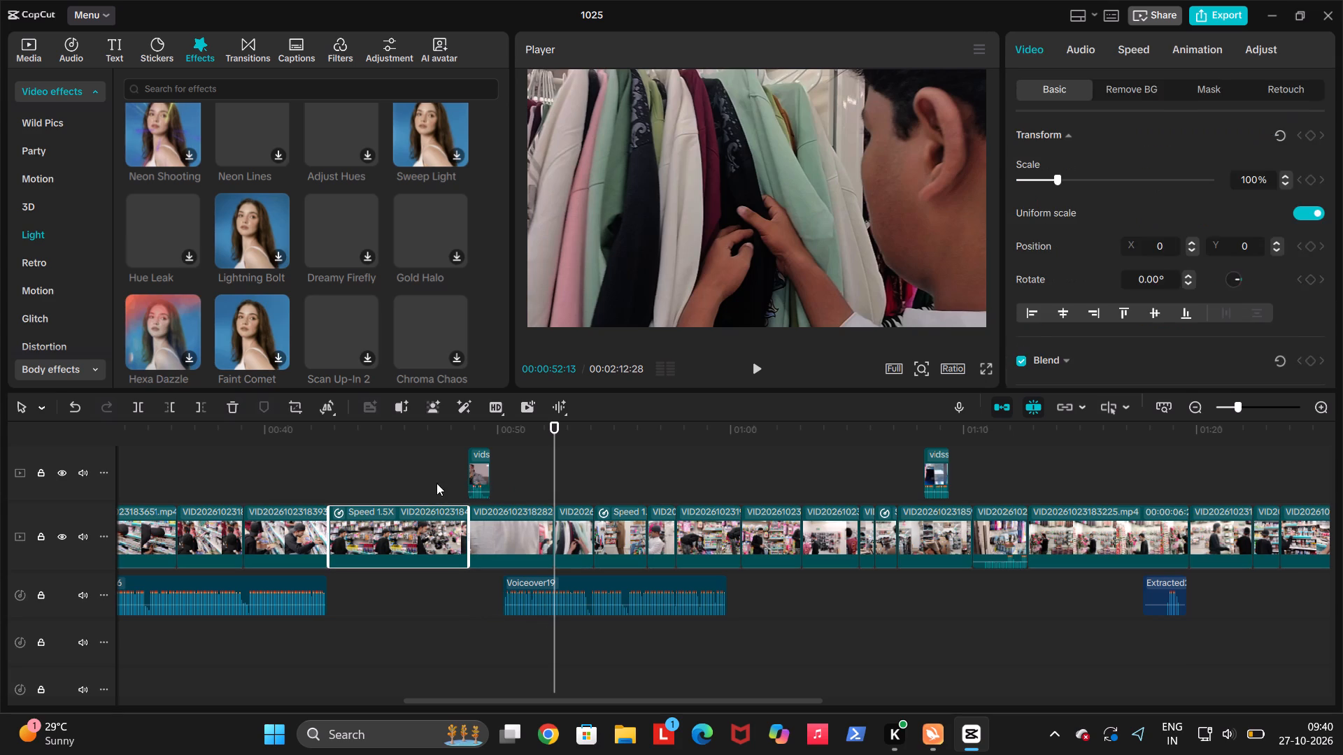
pyautogui.doubleClick(478, 473)
pyautogui.click(472, 471)
pyautogui.click(467, 471)
pyautogui.moveTo(460, 471); pyautogui.dragTo(454, 472)
pyautogui.click(478, 461)
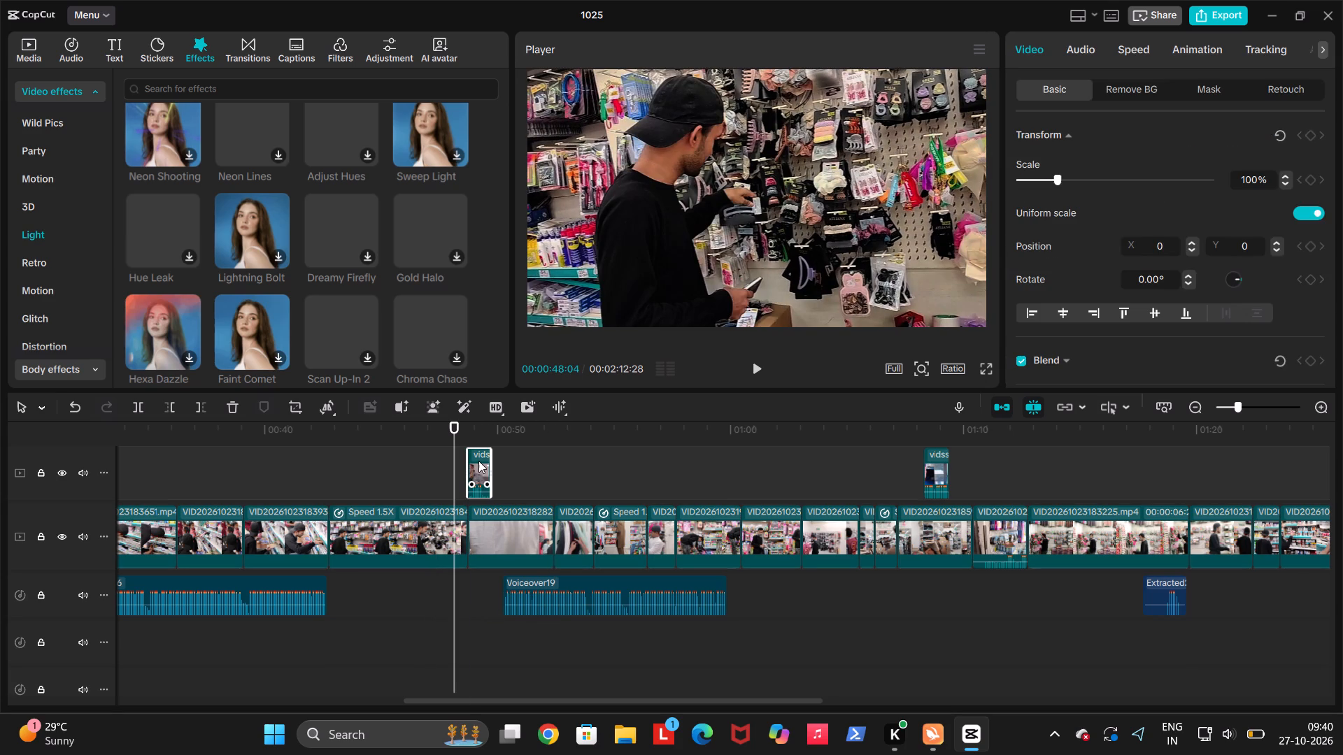
pyautogui.moveTo(478, 461); pyautogui.dragTo(440, 468)
pyautogui.click(439, 468)
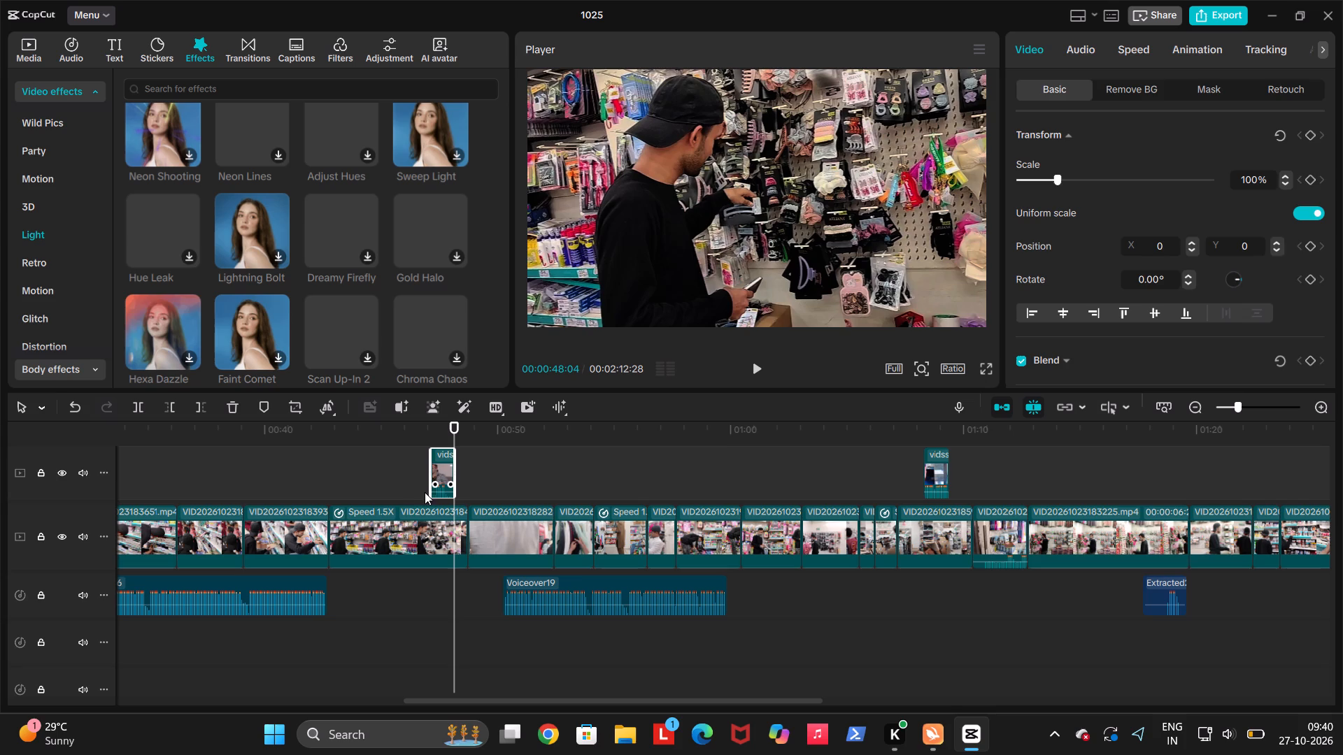
pyautogui.click(421, 496)
# Move Voiceover19 earlier so that it starts at 00:00:48:22, in line with the video cut there.
pyautogui.click(464, 604)
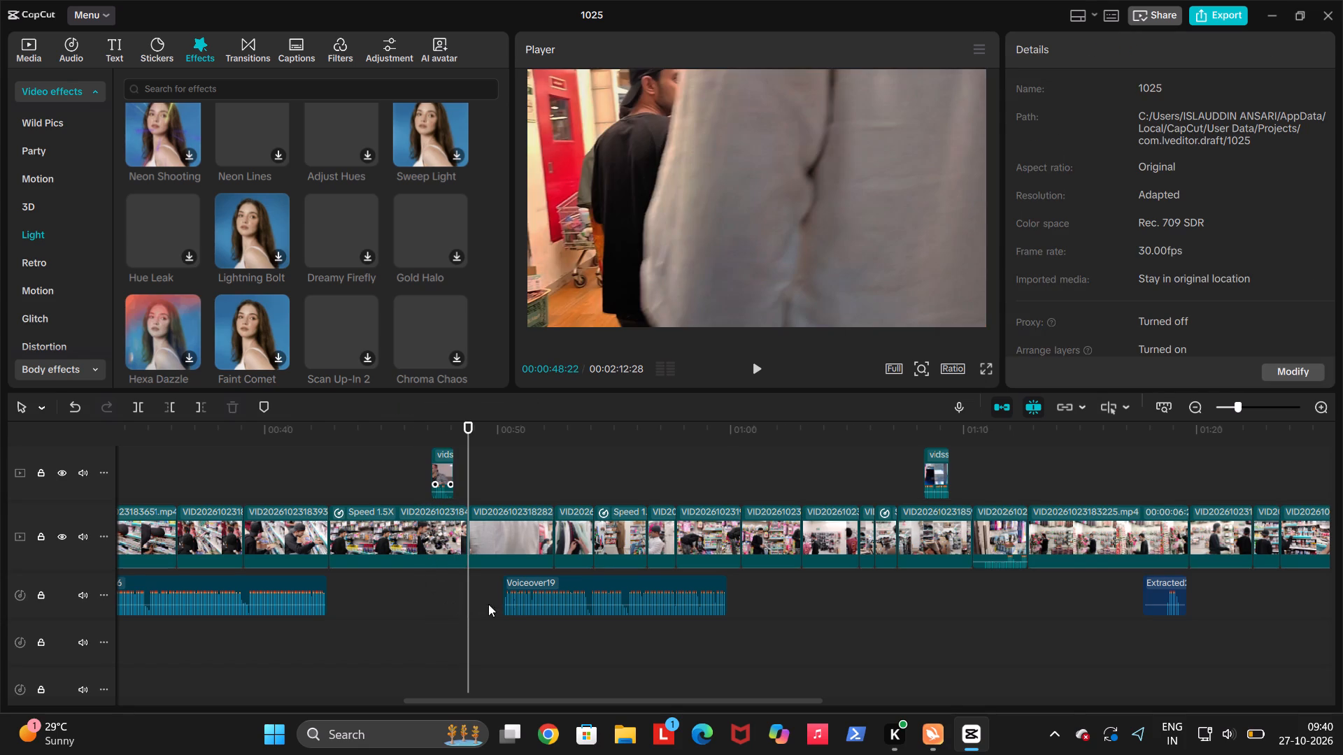
pyautogui.click(546, 599)
pyautogui.moveTo(567, 584); pyautogui.dragTo(535, 580)
pyautogui.click(471, 637)
# Move the next vidssave overlay clip, near 01:08, earlier to about 00:01:01.
pyautogui.hscroll(-1, 471, 638)
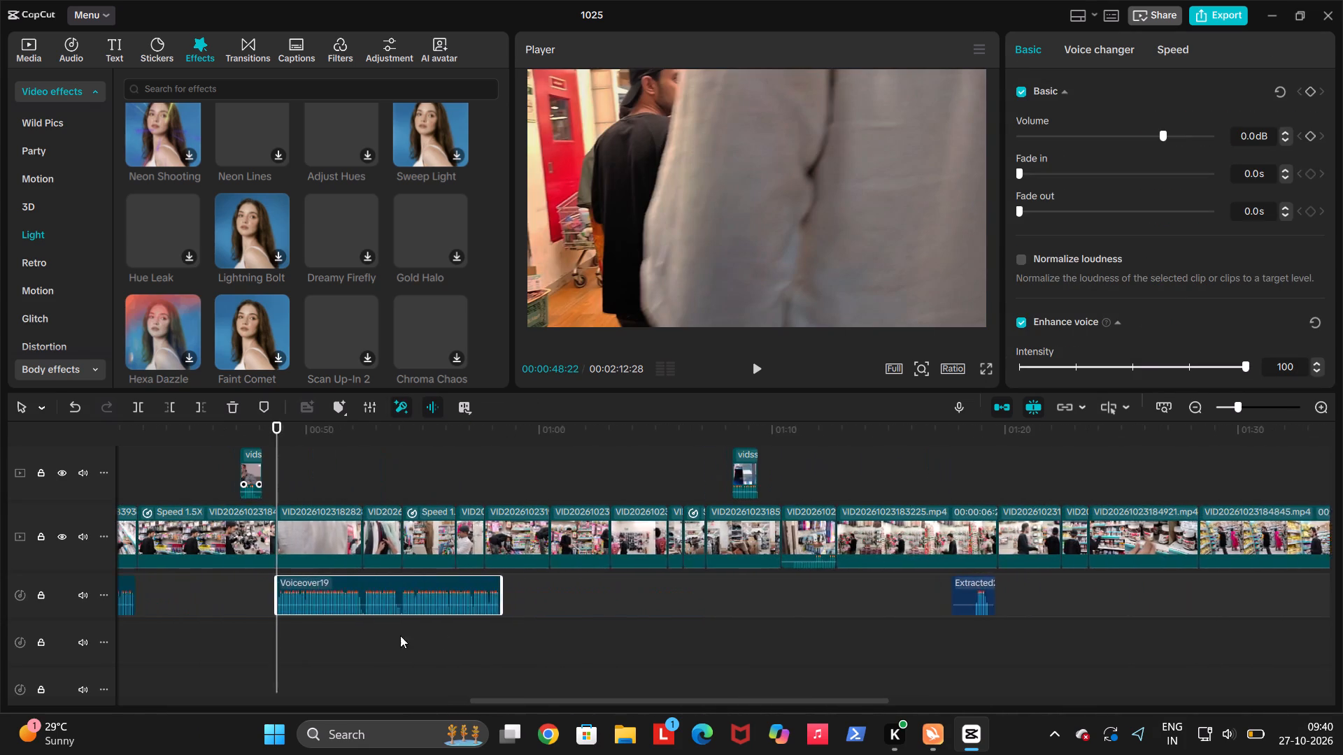
pyautogui.hscroll(-1, 400, 635)
pyautogui.click(370, 639)
pyautogui.click(341, 498)
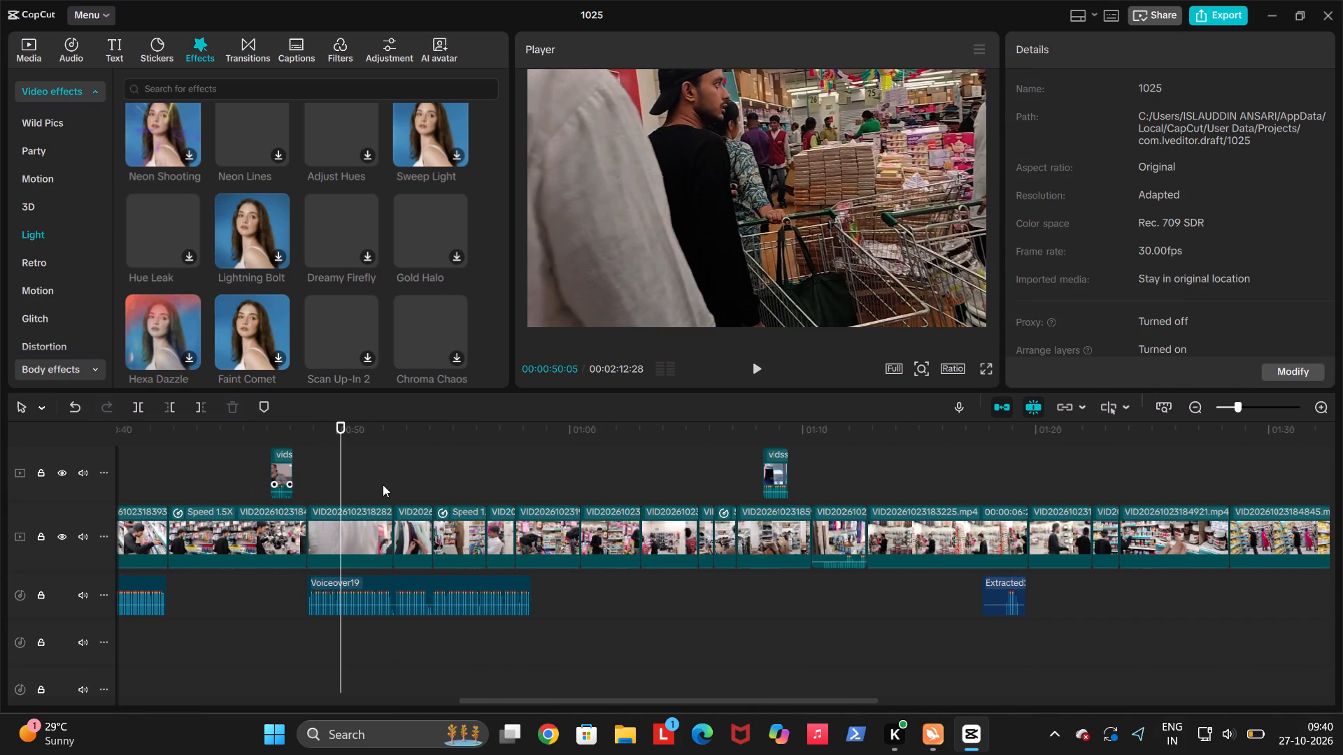
pyautogui.click(383, 484)
pyautogui.hscroll(-1, 400, 490)
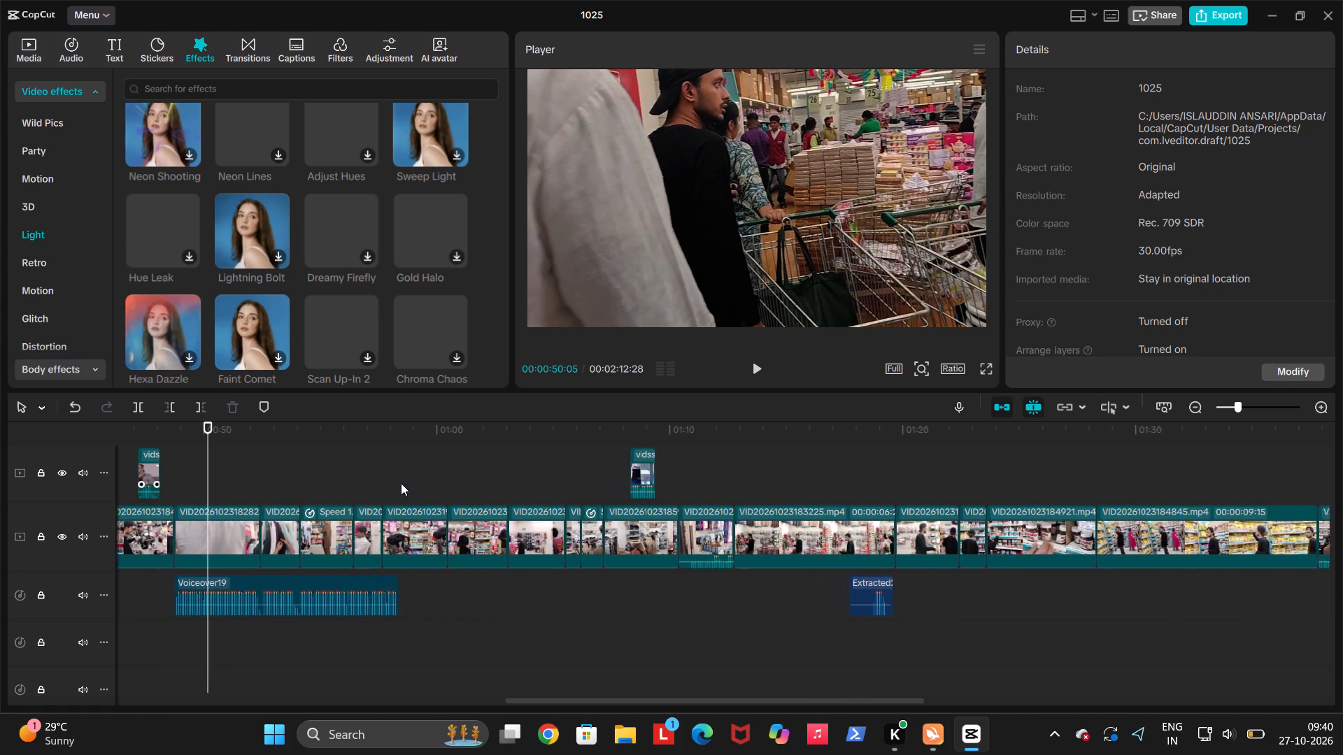
pyautogui.hscroll(-1, 401, 483)
pyautogui.click(404, 483)
pyautogui.click(397, 483)
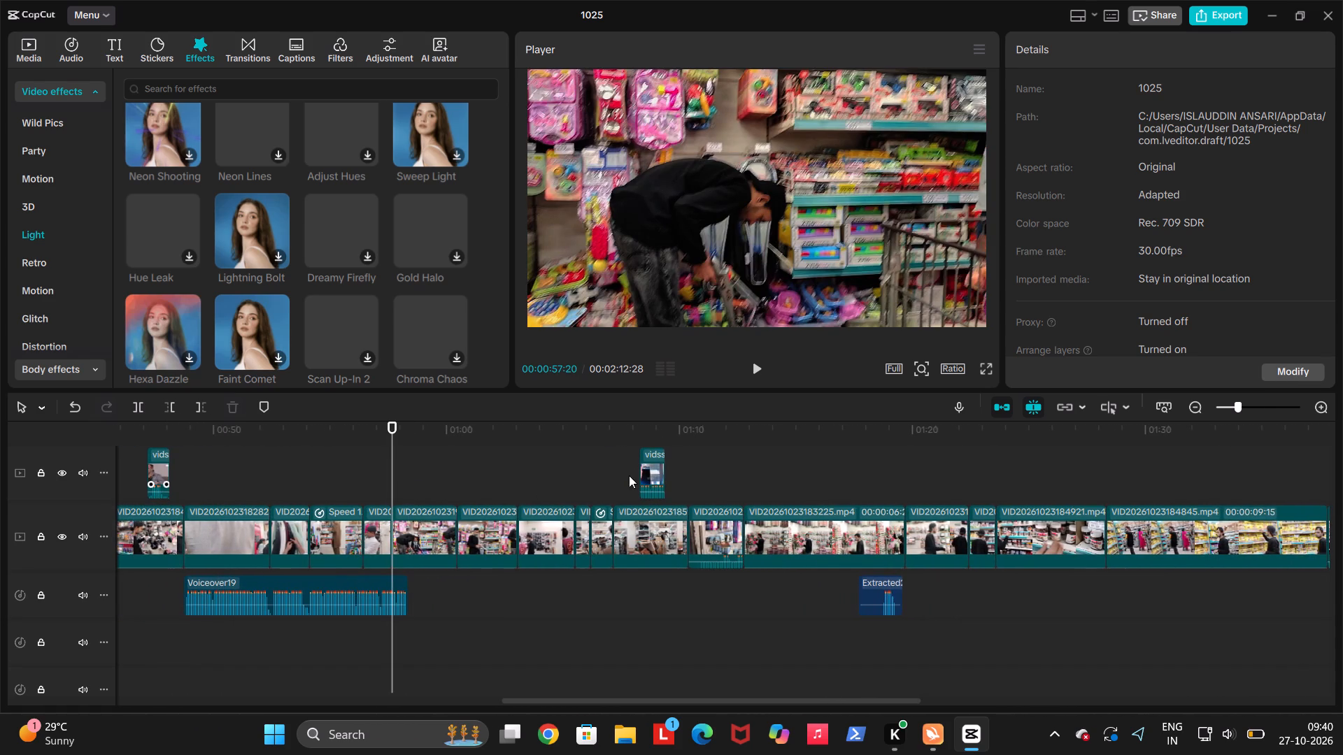
pyautogui.doubleClick(649, 475)
pyautogui.moveTo(649, 475); pyautogui.dragTo(494, 480)
pyautogui.scroll(1, 503, 479)
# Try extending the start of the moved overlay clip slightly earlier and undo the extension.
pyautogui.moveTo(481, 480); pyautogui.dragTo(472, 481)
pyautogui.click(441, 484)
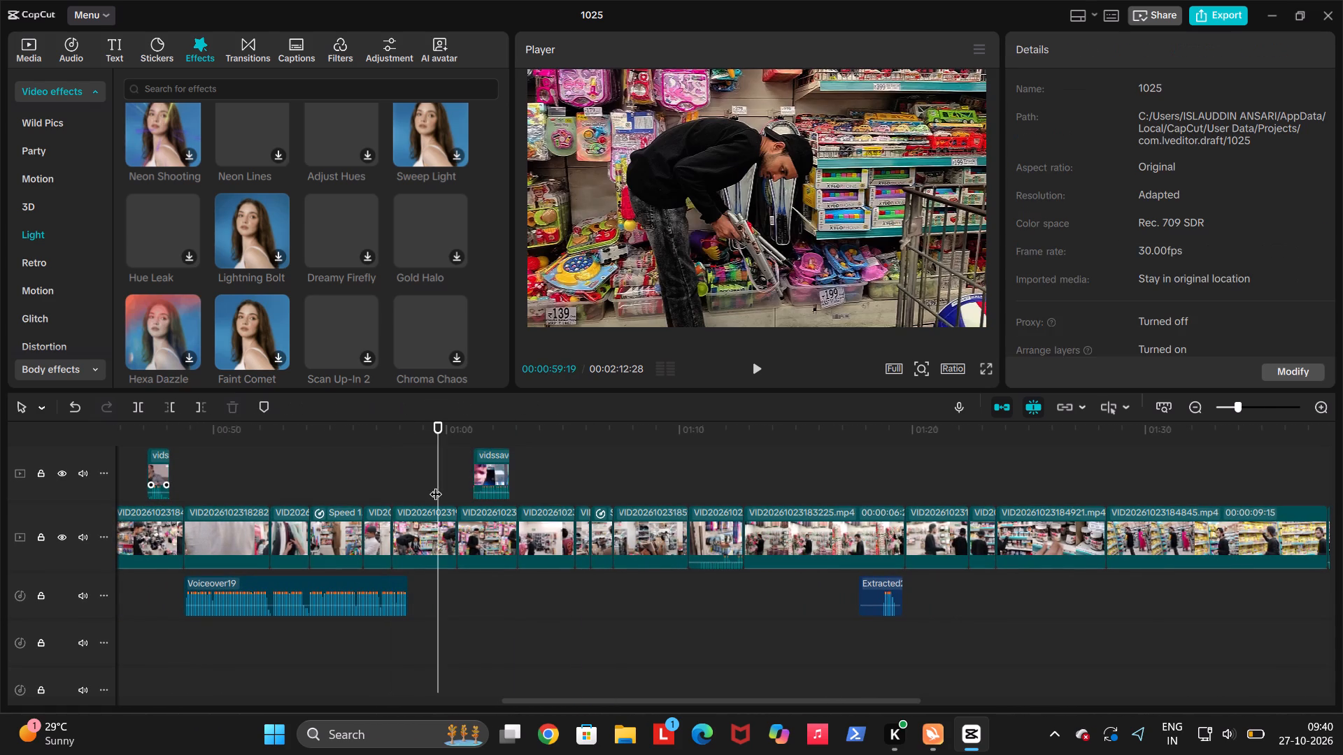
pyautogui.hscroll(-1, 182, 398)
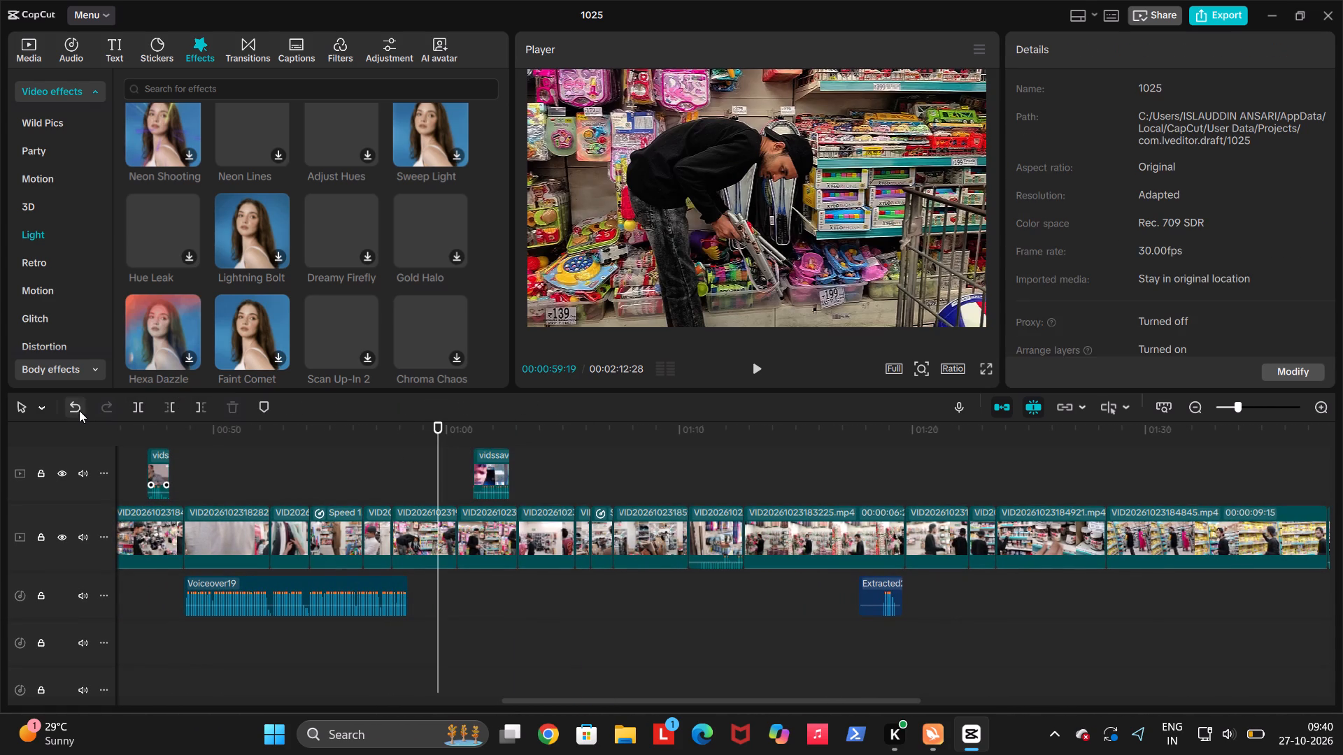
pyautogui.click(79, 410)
pyautogui.doubleClick(497, 463)
pyautogui.moveTo(499, 465); pyautogui.dragTo(473, 474)
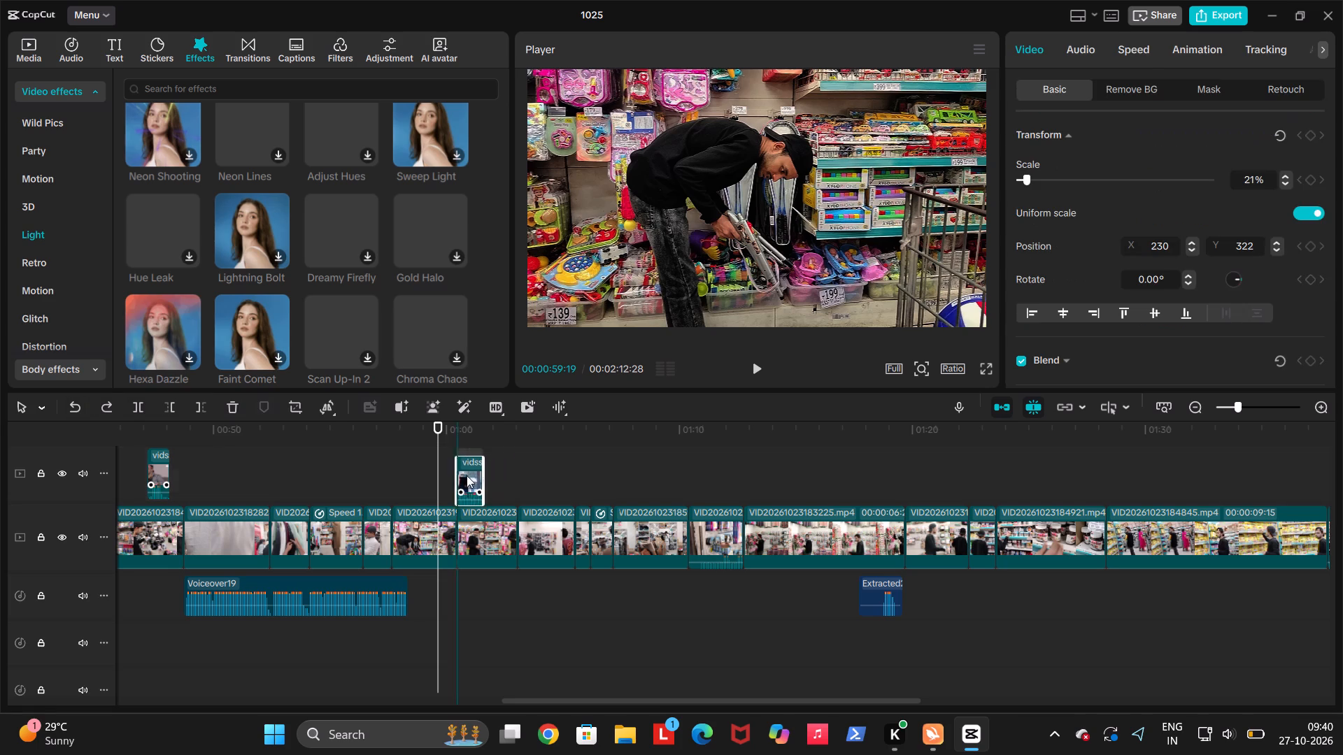
pyautogui.click(467, 475)
pyautogui.moveTo(450, 475); pyautogui.dragTo(440, 475)
pyautogui.keyDown('ctrl'); pyautogui.scroll(8, 491, 483); pyautogui.keyUp('ctrl')
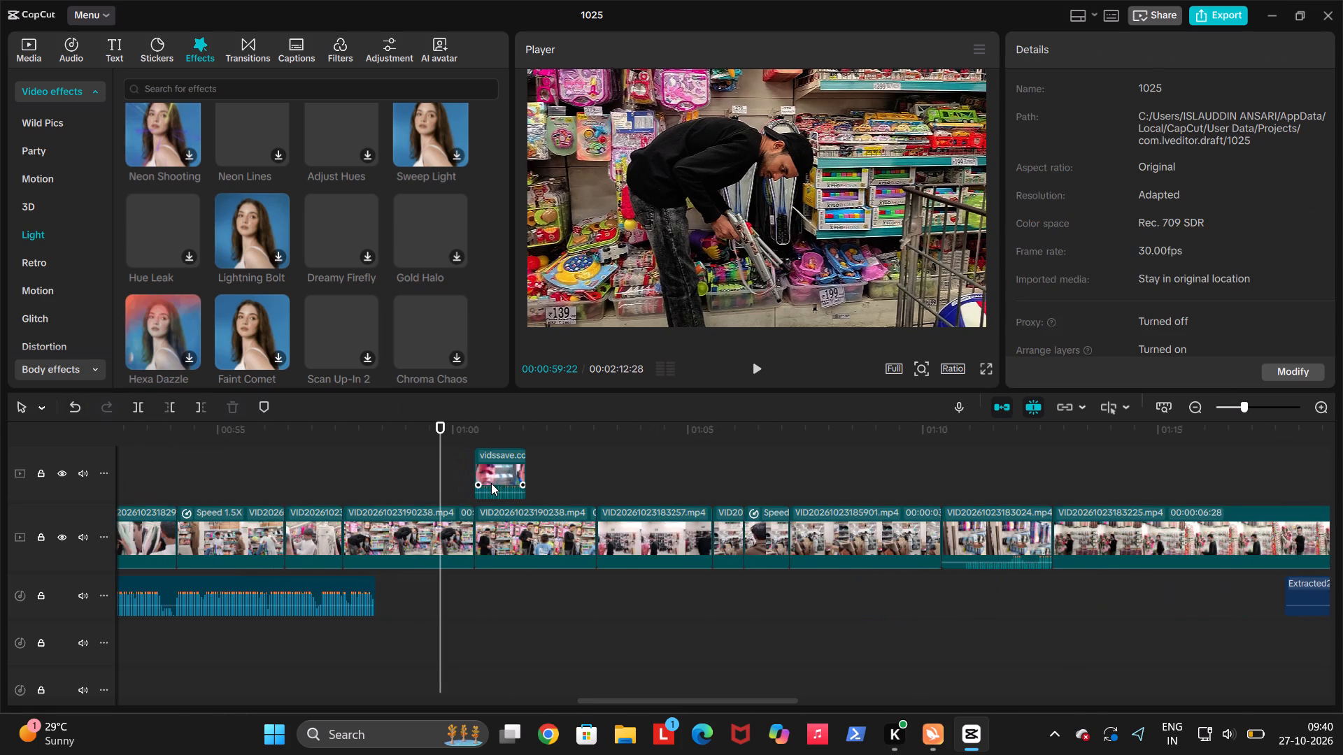
pyautogui.click(420, 468)
pyautogui.click(499, 466)
pyautogui.moveTo(499, 466); pyautogui.dragTo(456, 466)
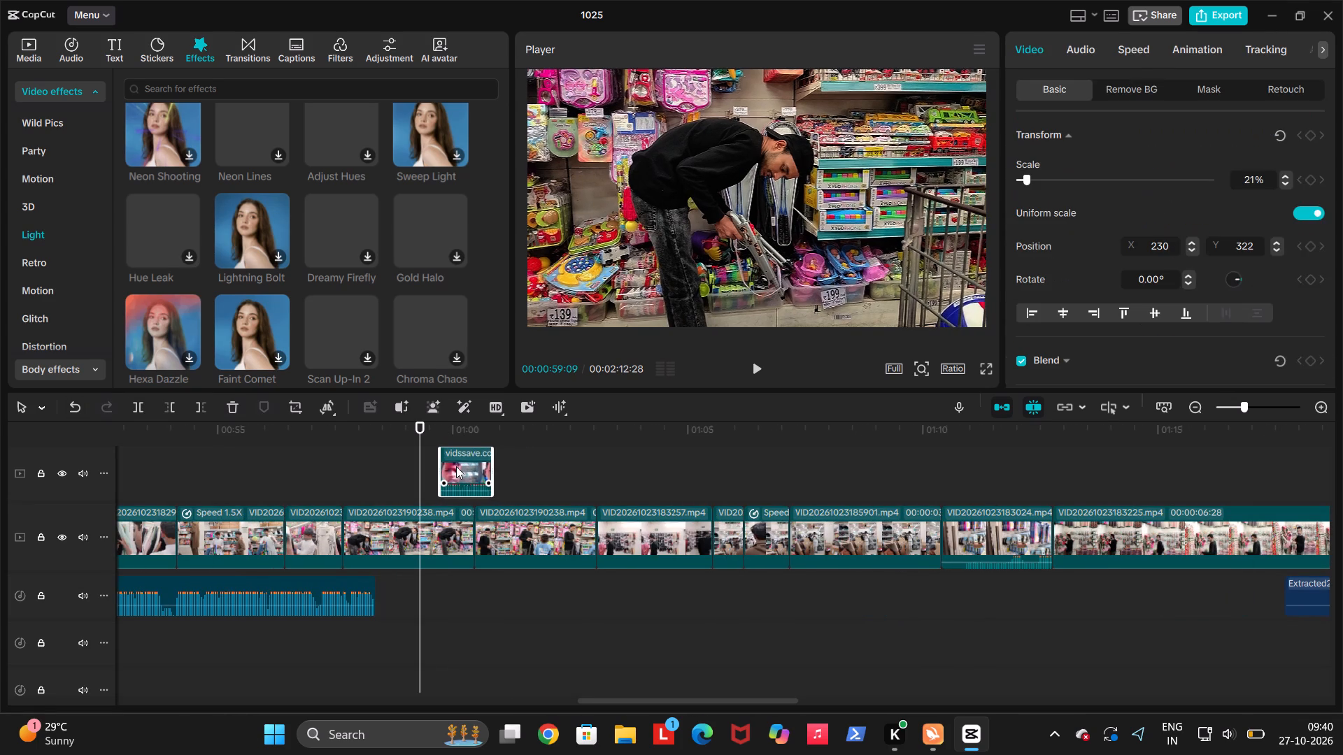
pyautogui.moveTo(456, 466); pyautogui.dragTo(427, 468)
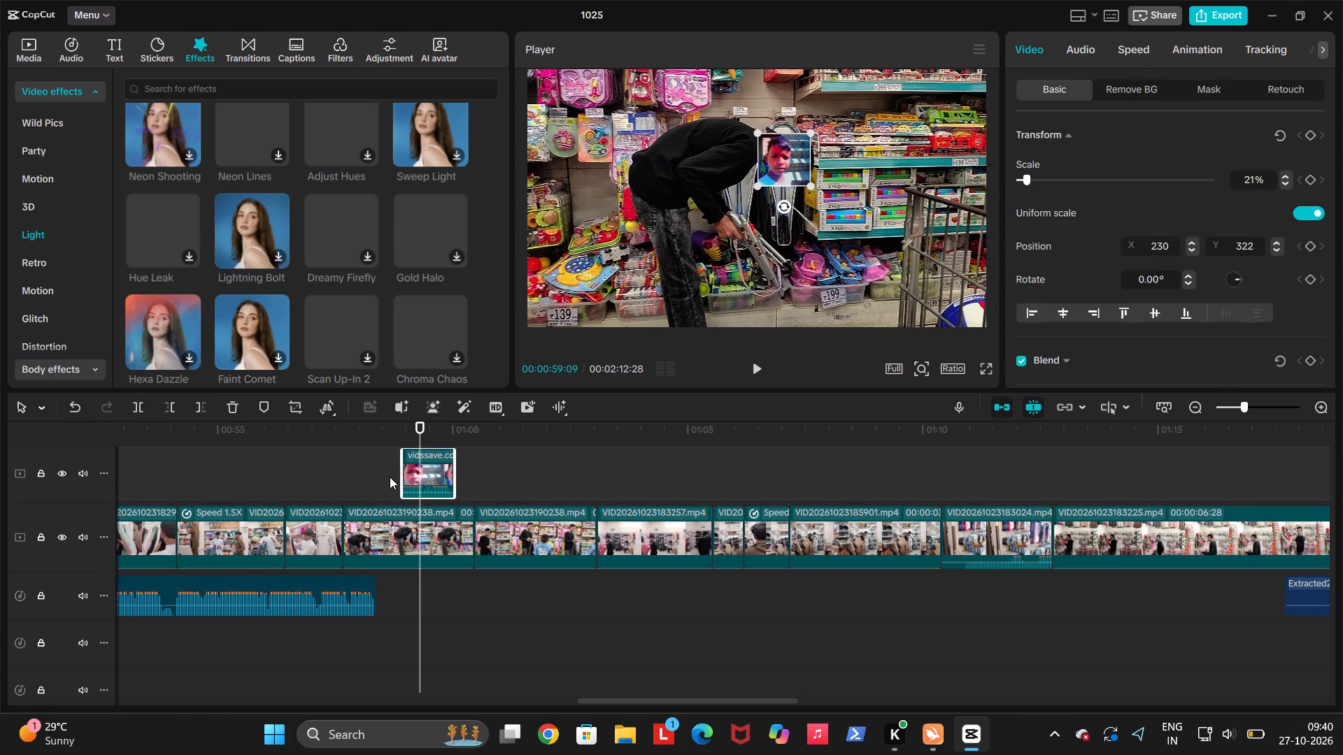
pyautogui.click(398, 478)
pyautogui.click(386, 479)
pyautogui.press('space')
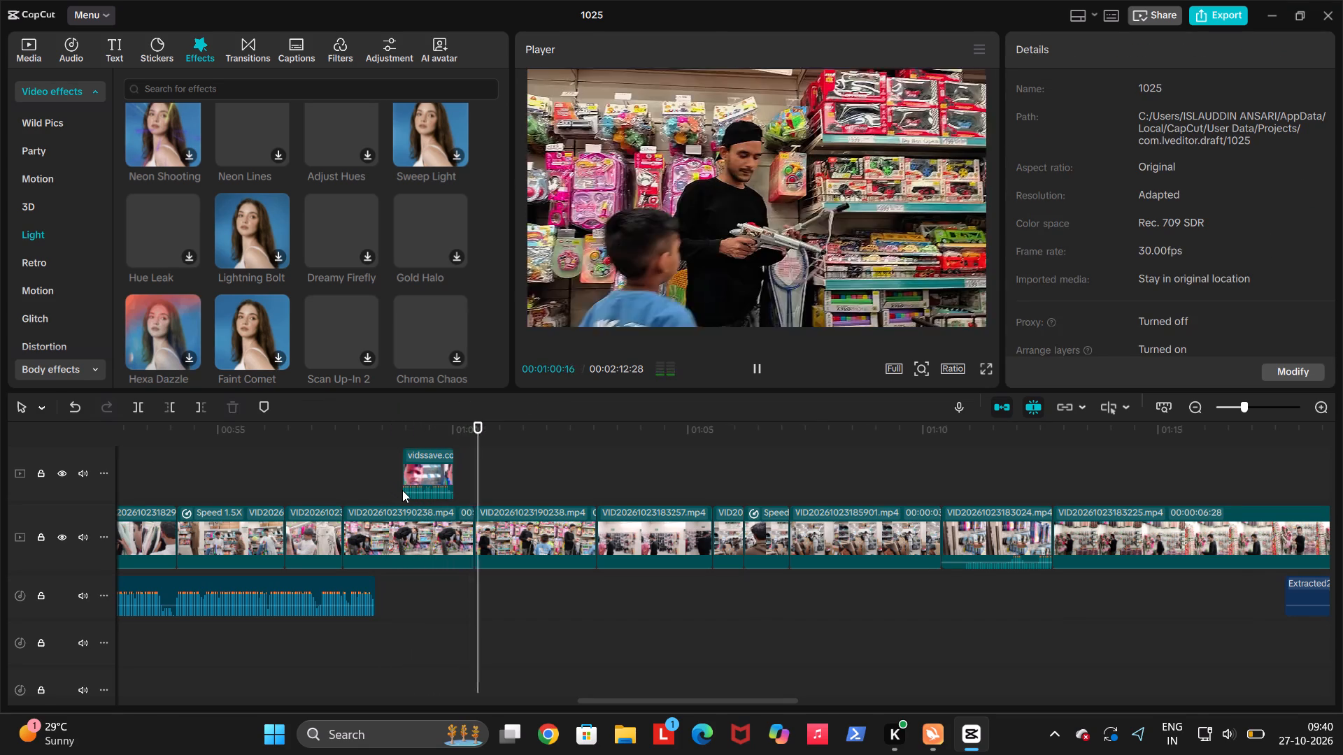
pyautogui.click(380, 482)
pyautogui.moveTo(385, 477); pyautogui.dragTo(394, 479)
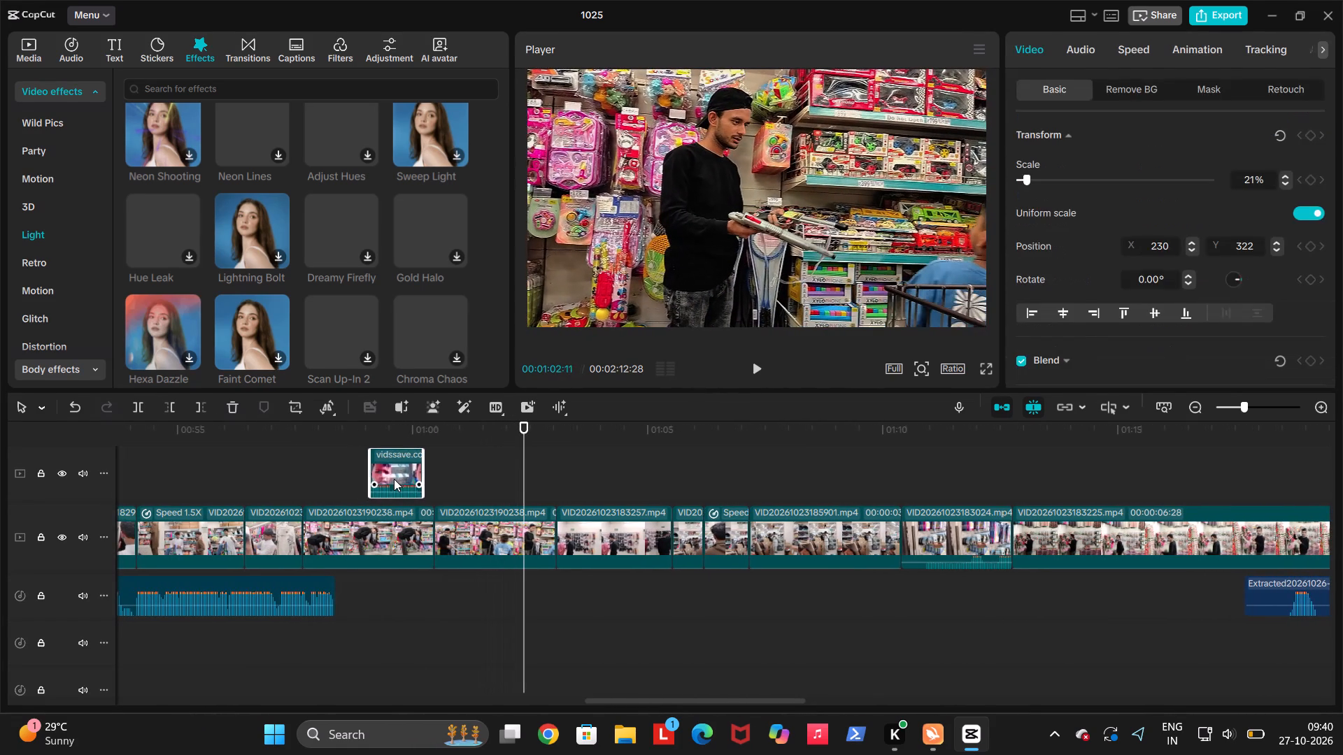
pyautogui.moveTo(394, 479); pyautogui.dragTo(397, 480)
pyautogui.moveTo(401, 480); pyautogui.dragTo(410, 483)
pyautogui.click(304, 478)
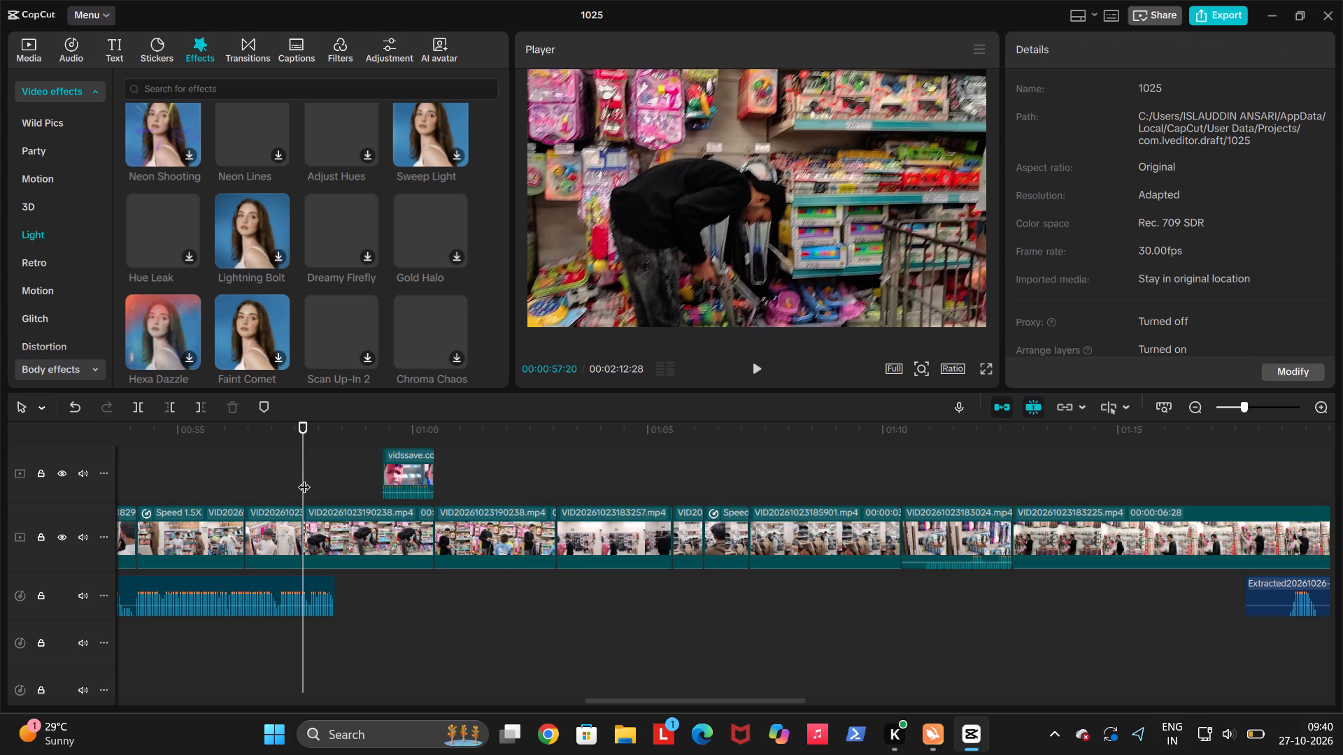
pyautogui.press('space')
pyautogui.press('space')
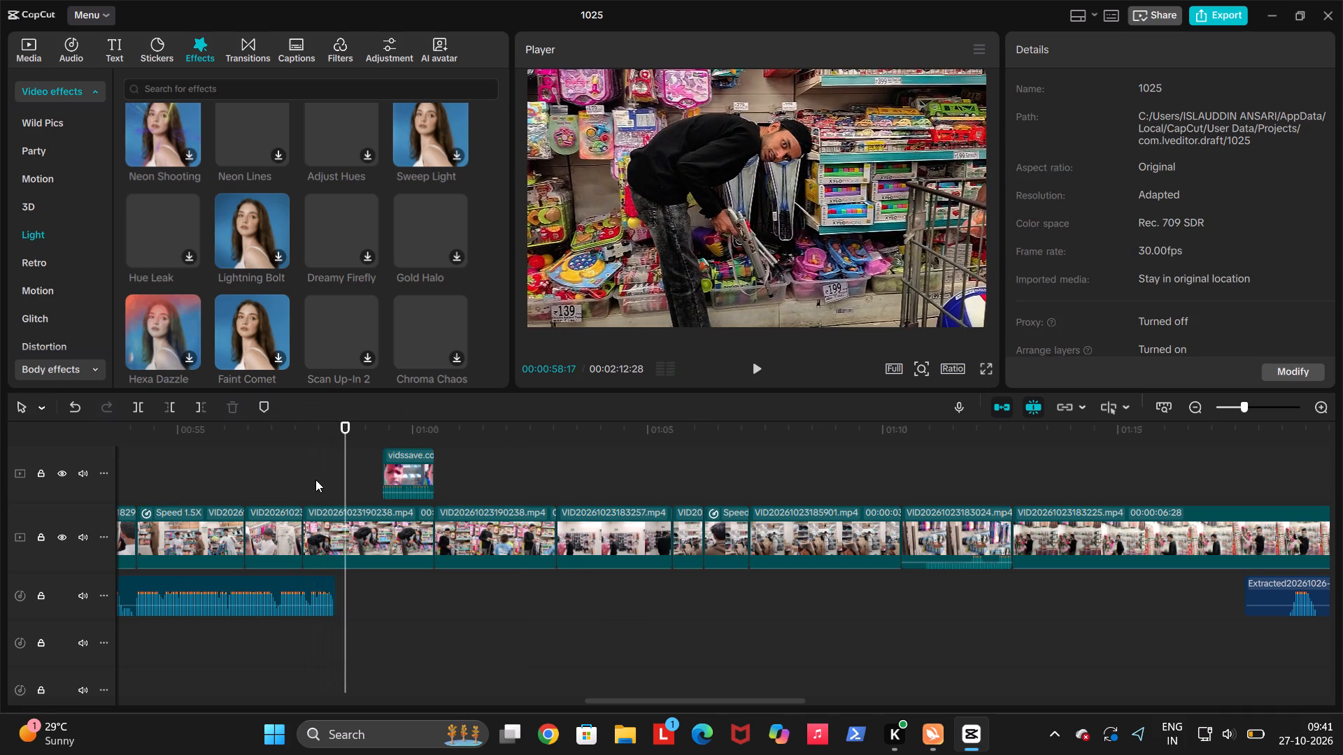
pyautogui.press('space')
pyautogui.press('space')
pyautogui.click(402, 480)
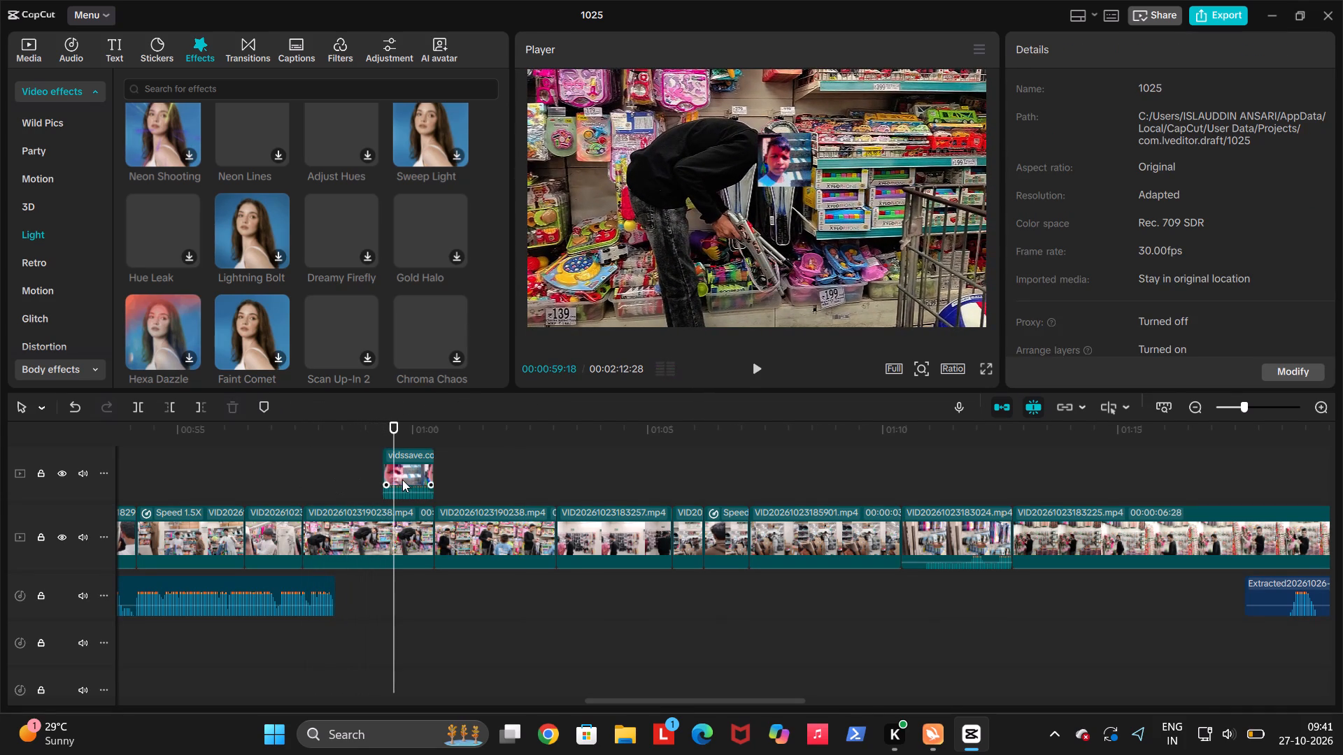
# Move the overlay clip earlier to span 00:00:58:25 to 00:00:59:28 and play the passage through its end.
pyautogui.moveTo(402, 479); pyautogui.dragTo(377, 485)
pyautogui.click(377, 485)
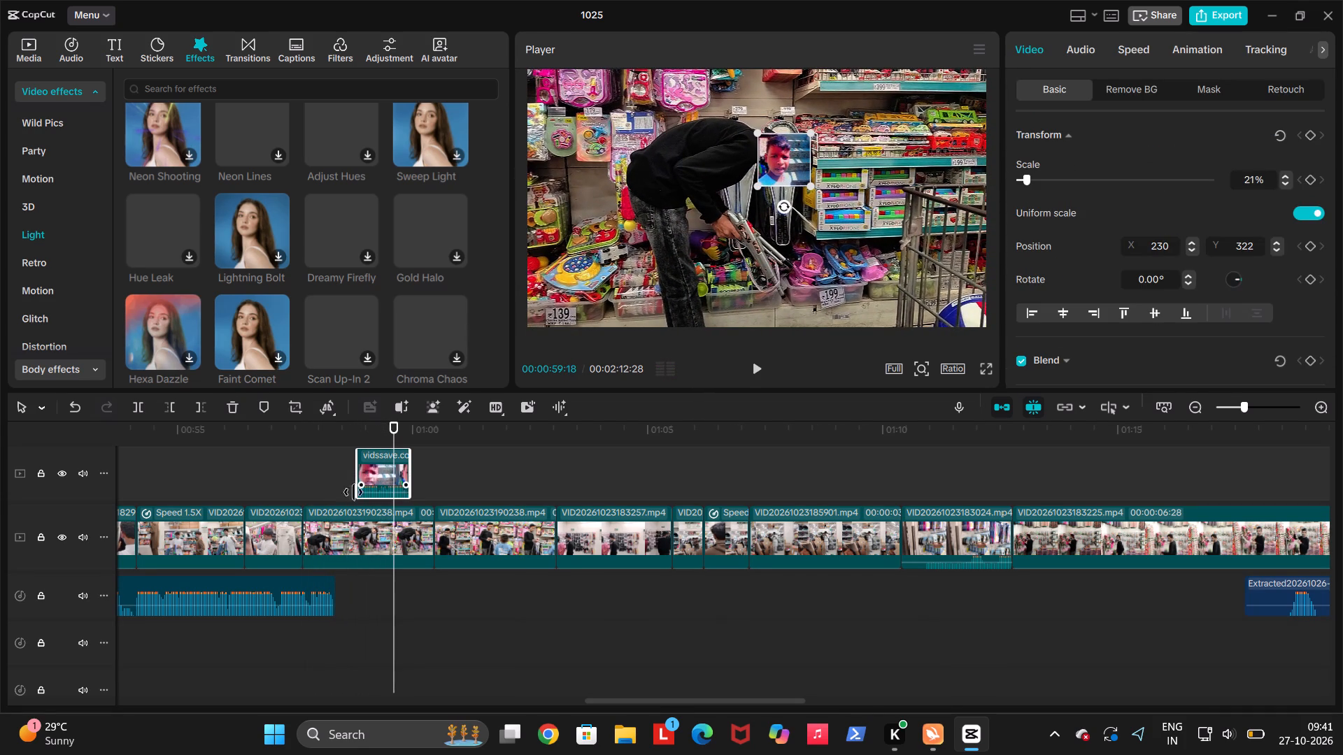
pyautogui.click(276, 487)
pyautogui.press('space')
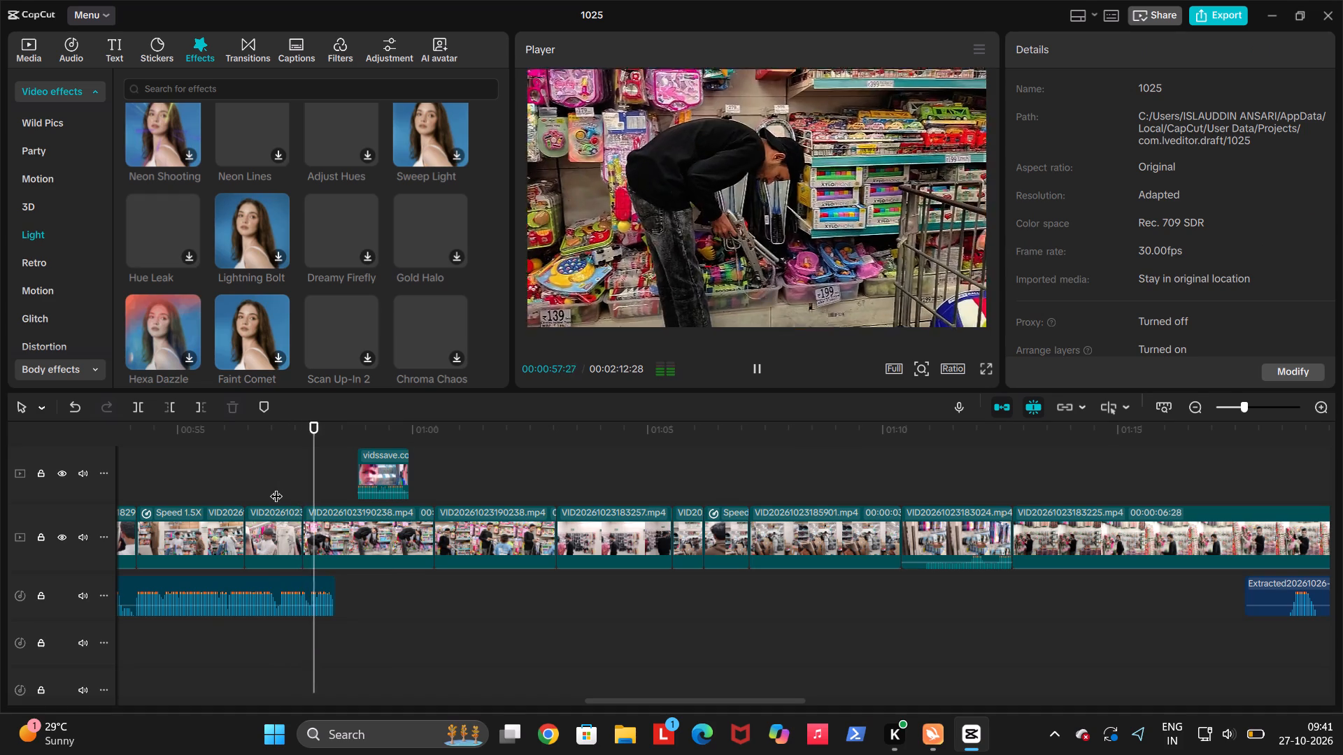
pyautogui.press('space')
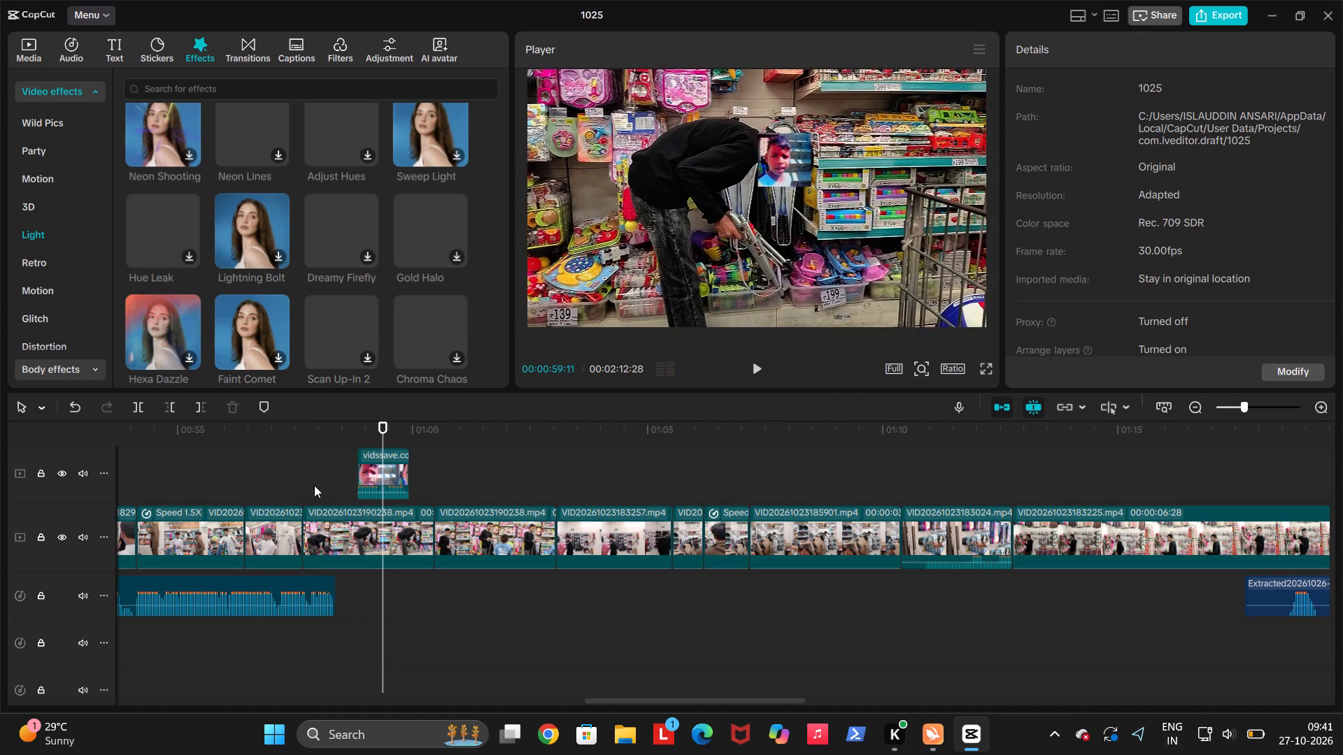
pyautogui.press('space')
pyautogui.press('space')
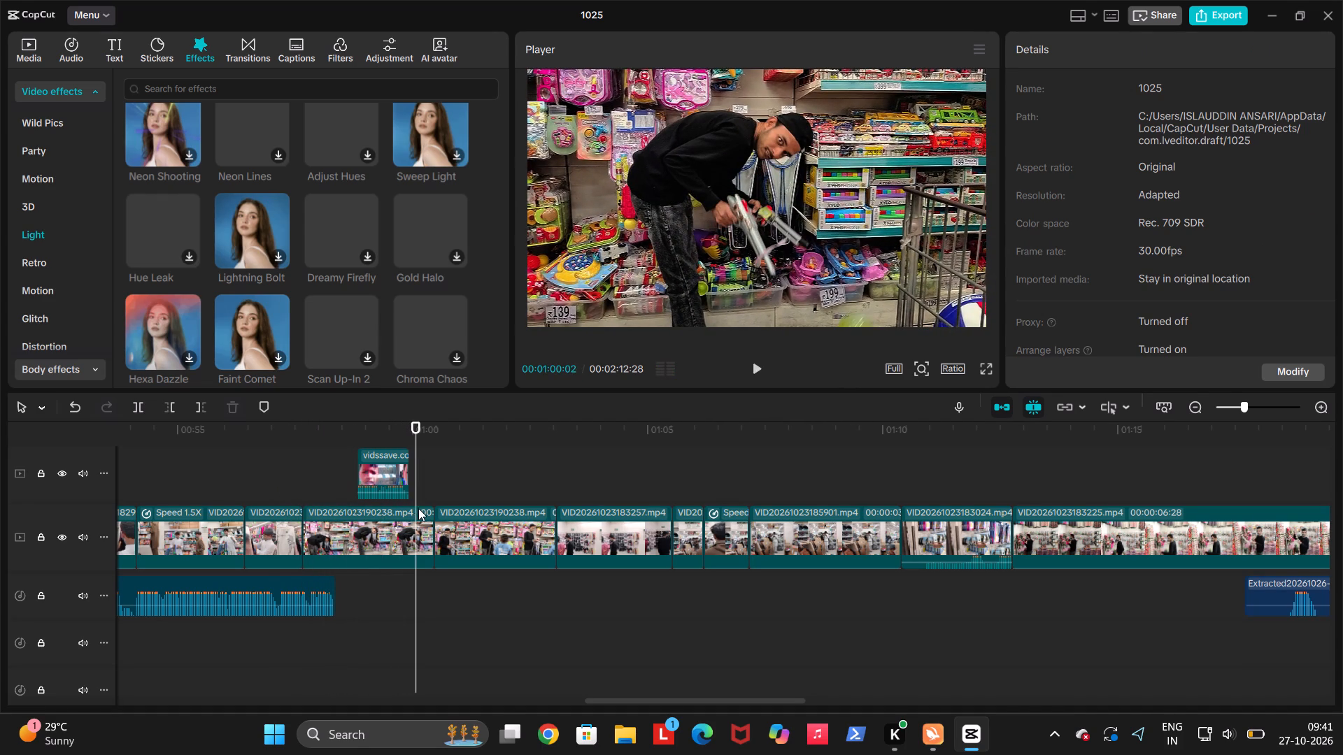
pyautogui.press('Up')
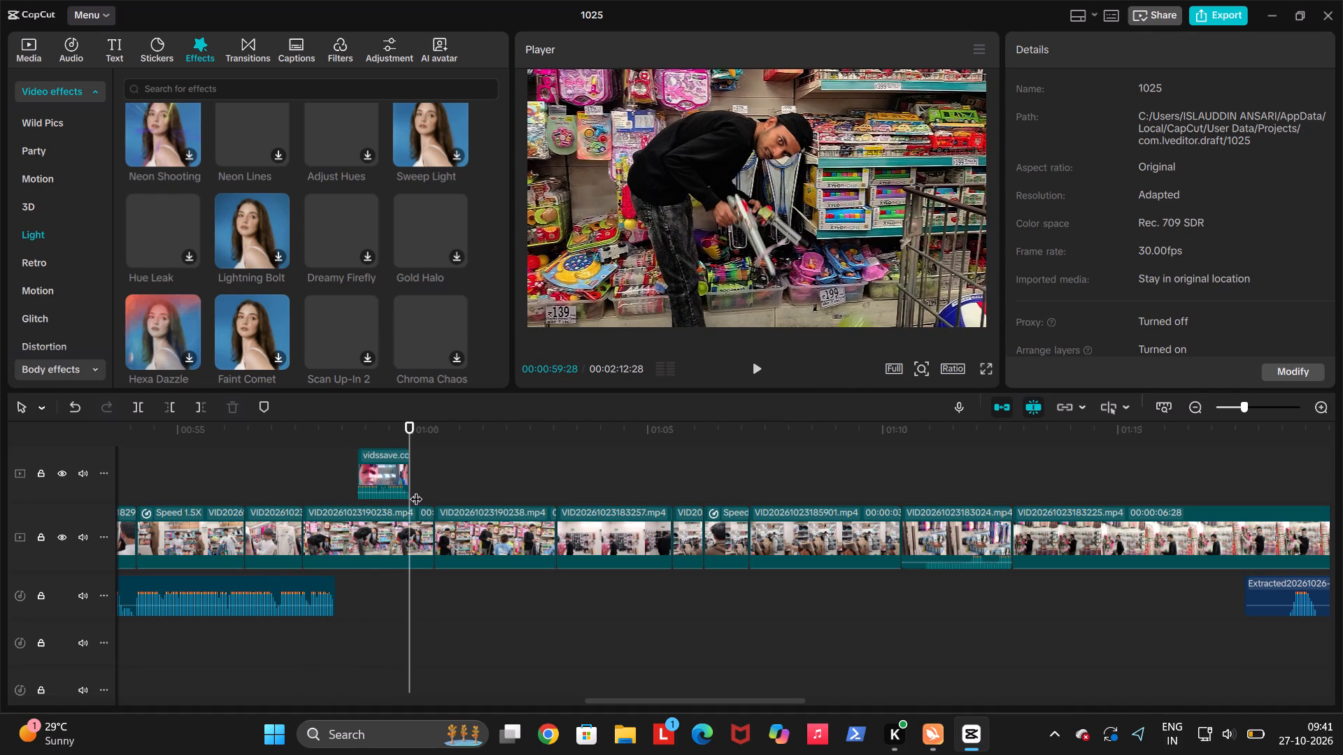
pyautogui.click(402, 551)
pyautogui.press('w')
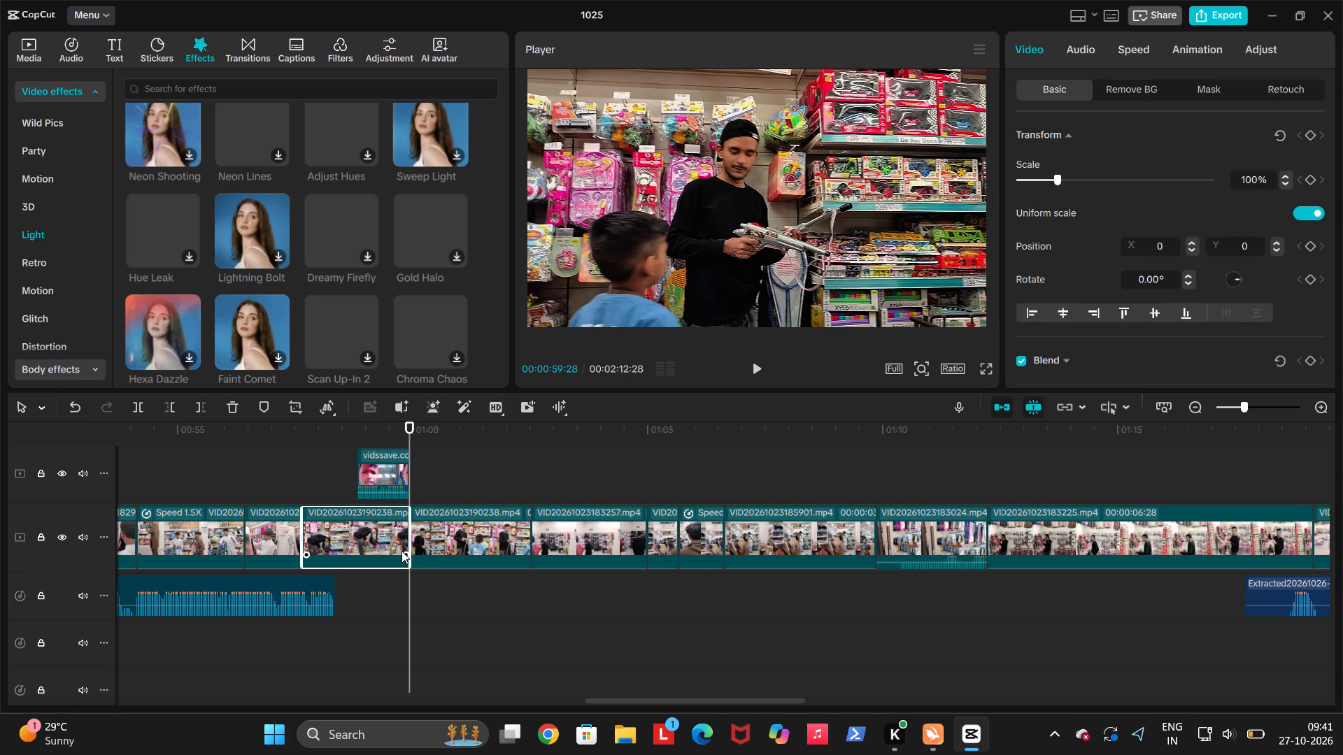
pyautogui.press('space')
pyautogui.press('space')
pyautogui.press('space')
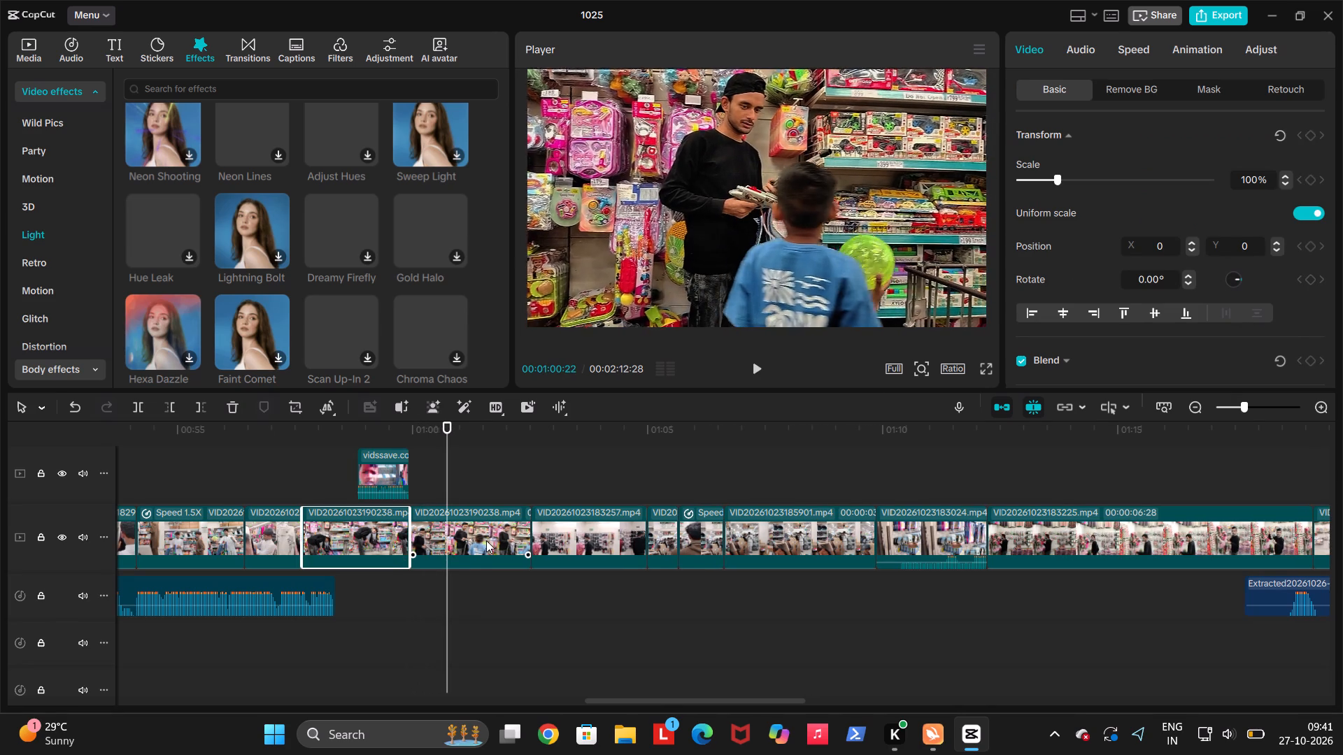
pyautogui.press('space')
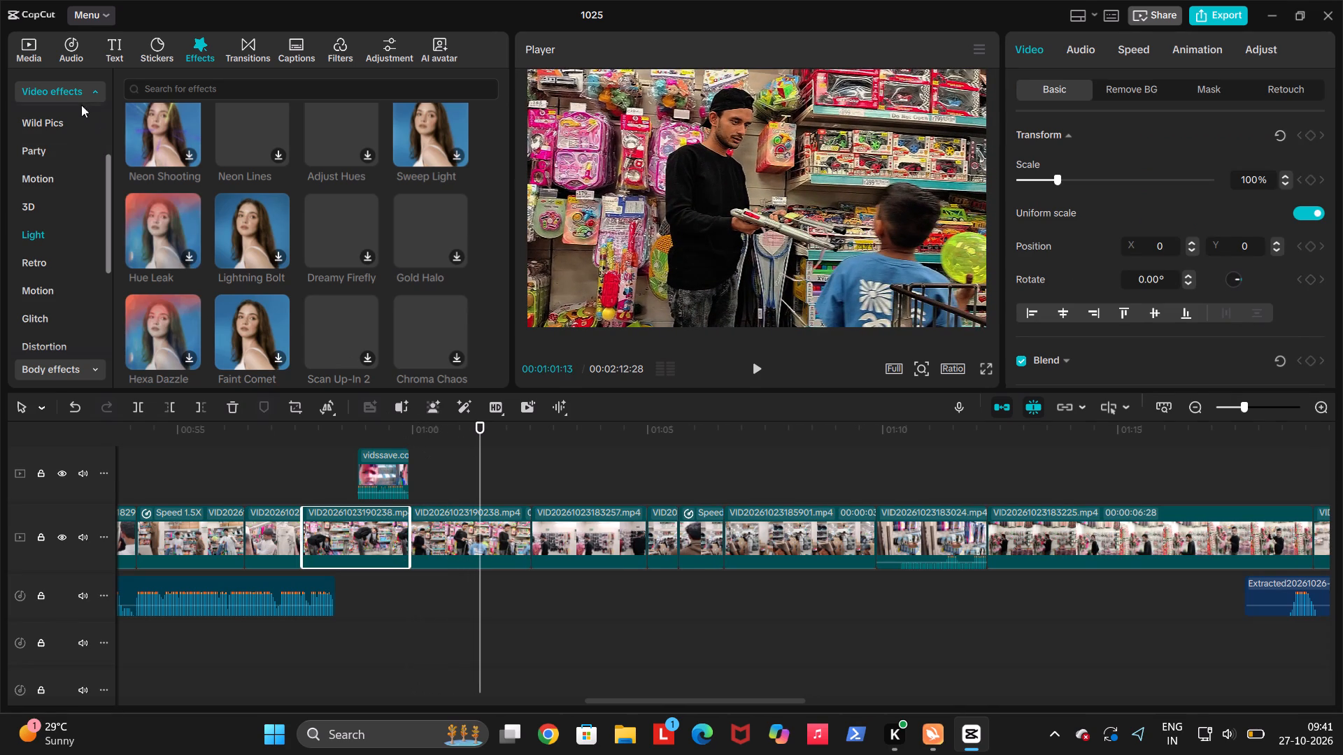
# Search the audio library for "gun sound".
pyautogui.click(82, 52)
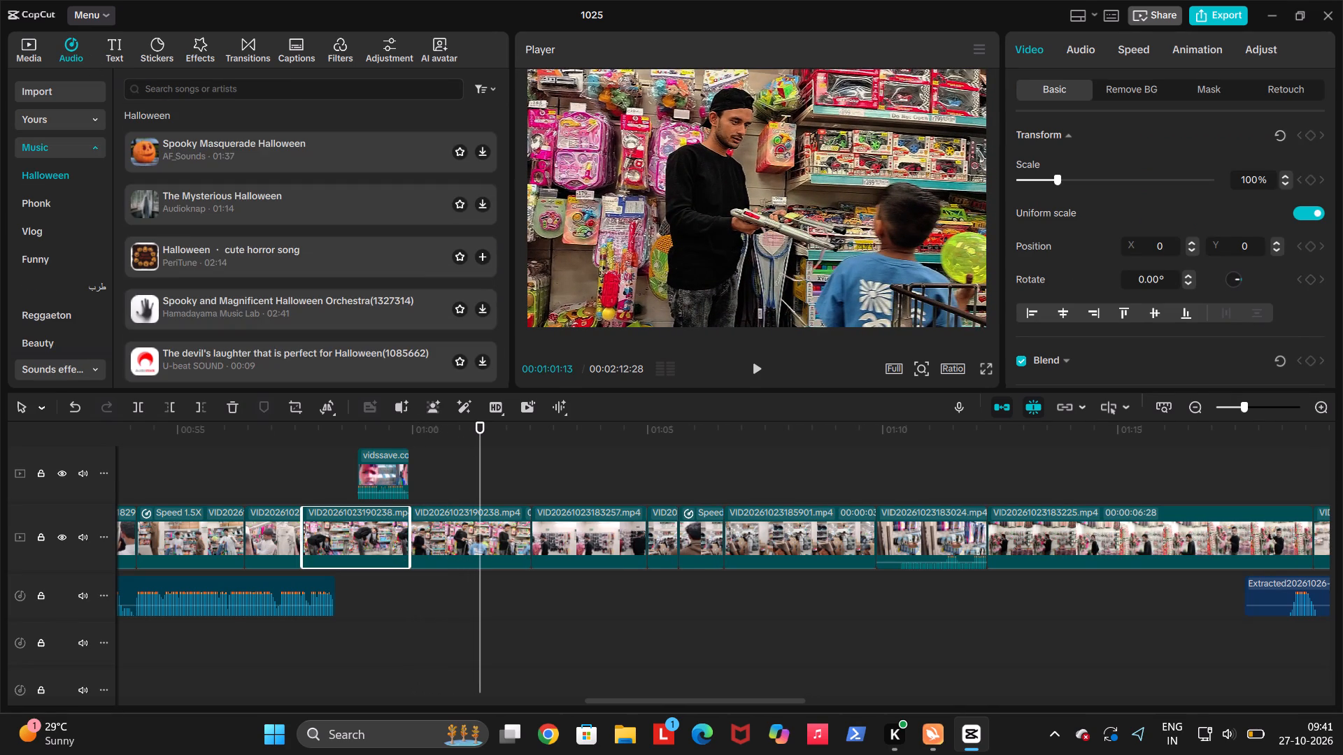
pyautogui.click(157, 95)
pyautogui.write('gun sound')
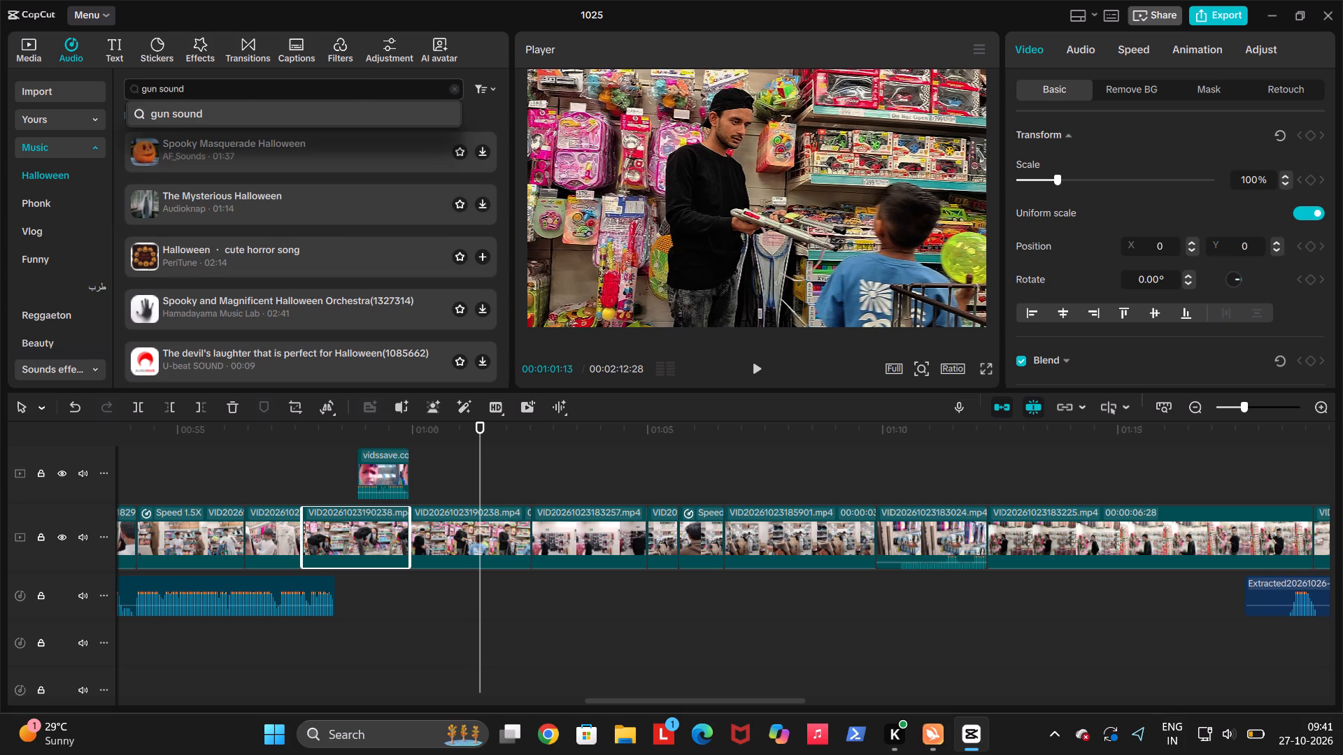
pyautogui.press('Return')
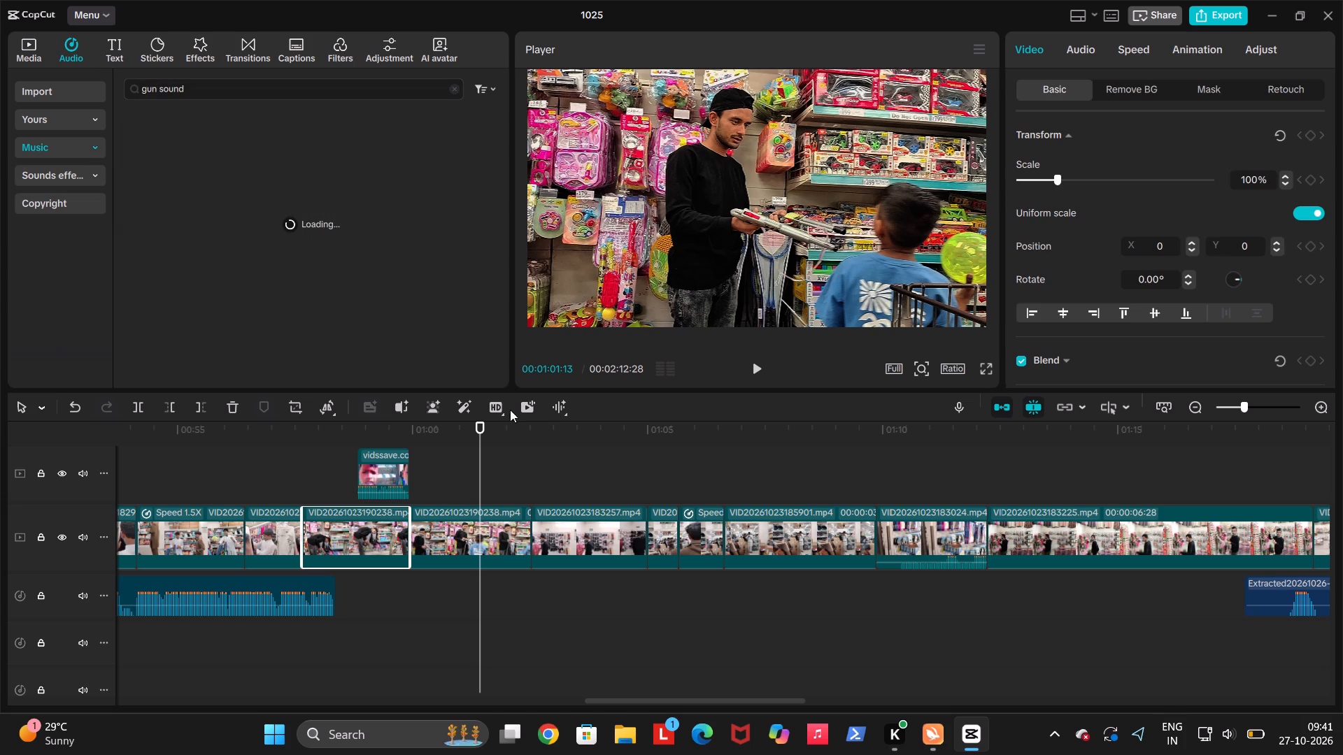
# Set the playhead at 00:00:59:28, the end of the overlay clip, and dismiss the battery notification.
pyautogui.press('Up')
pyautogui.press('Up')
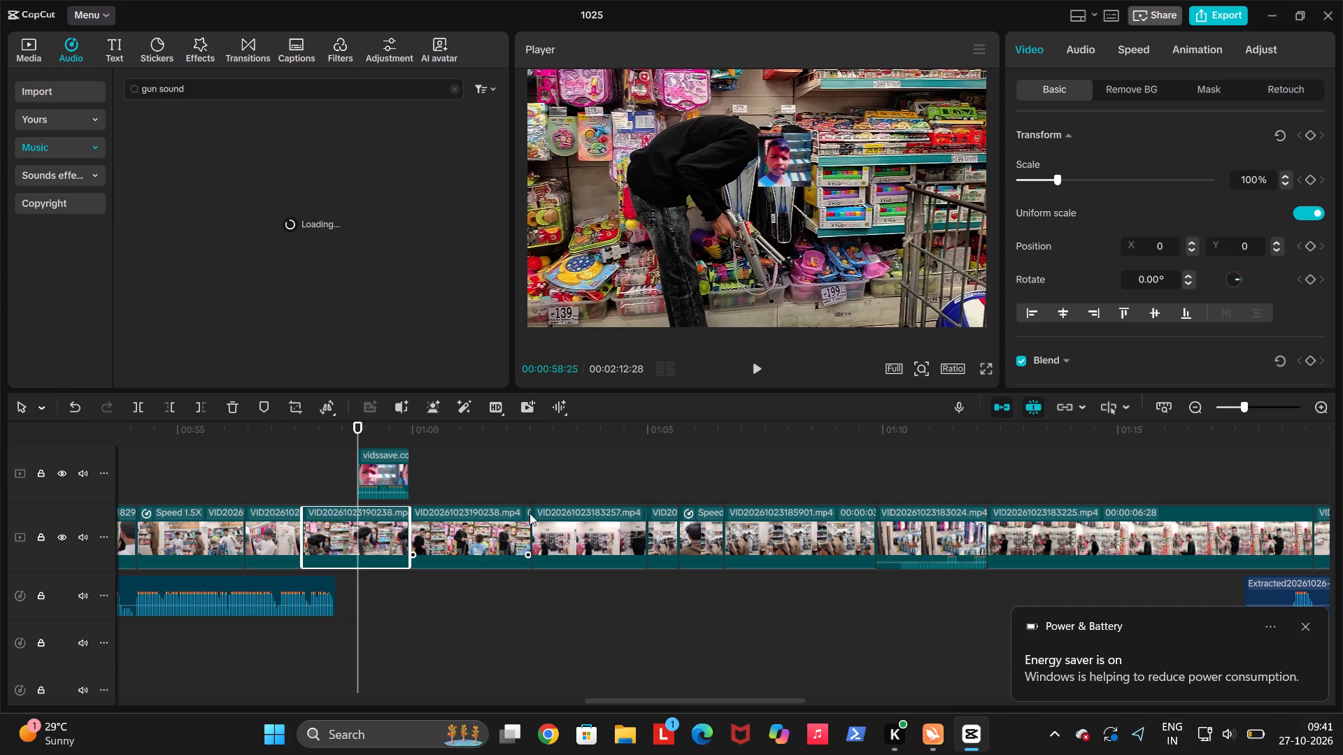
pyautogui.press('Down')
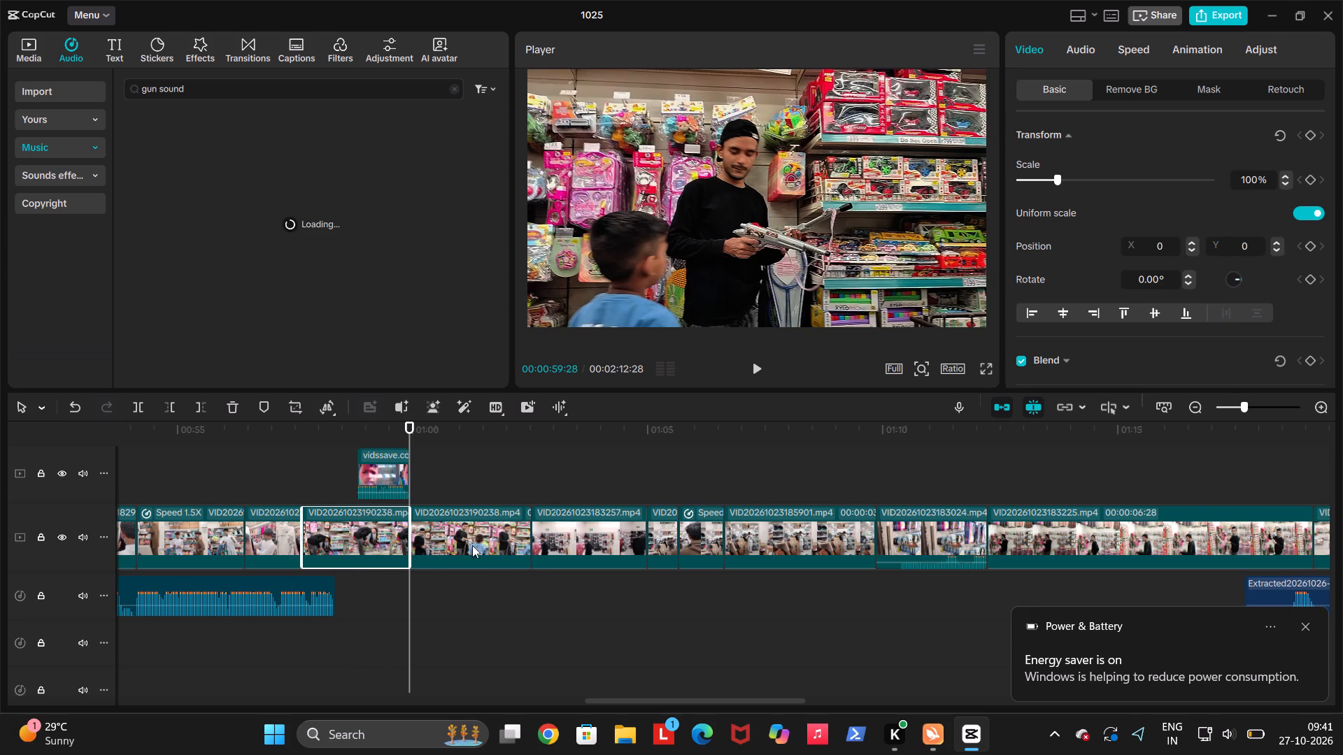
pyautogui.click(420, 582)
pyautogui.click(413, 491)
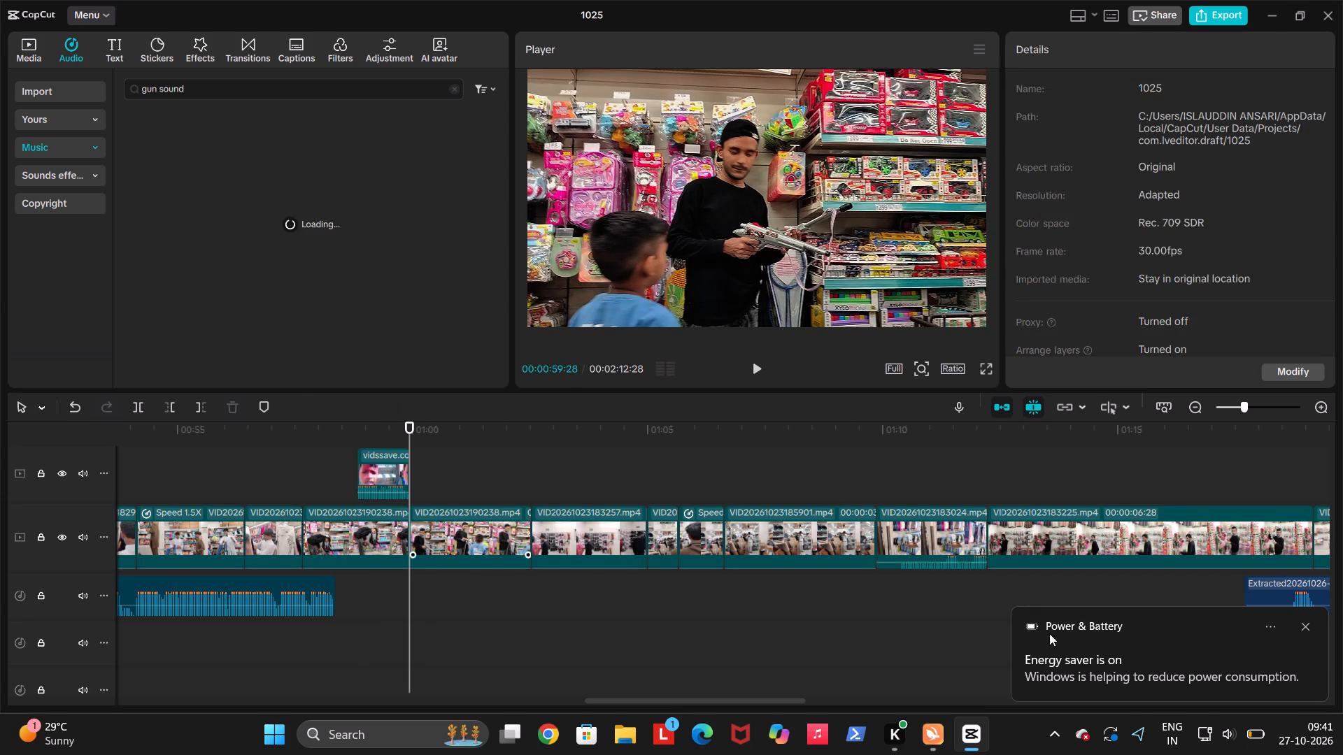
pyautogui.click(1307, 626)
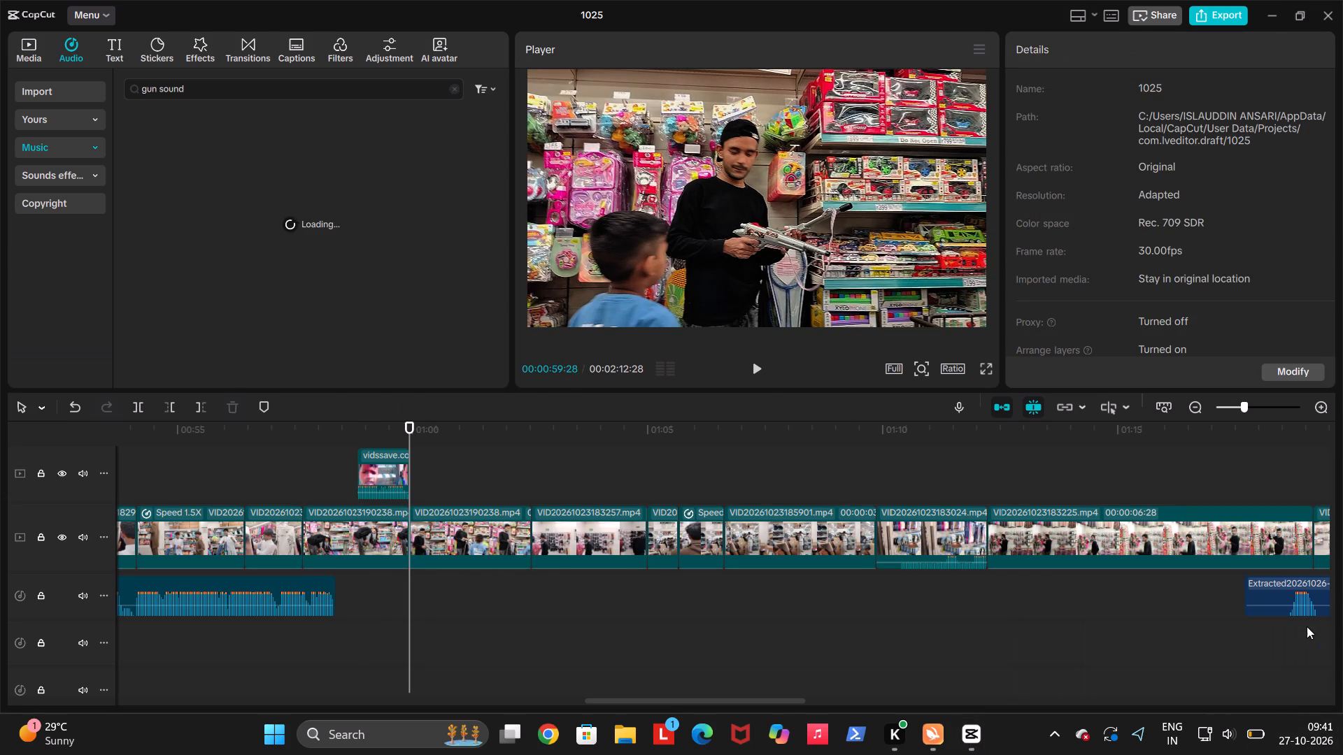
pyautogui.hscroll(-1, 1306, 633)
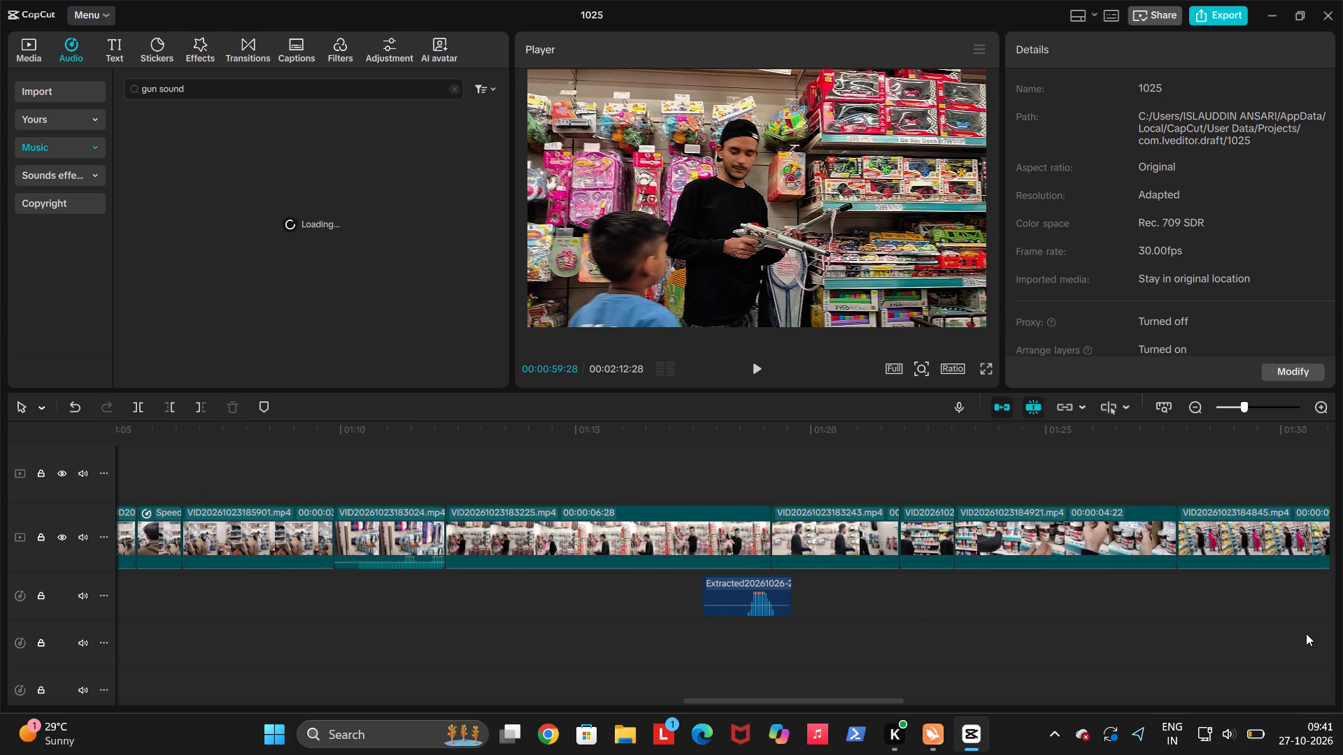